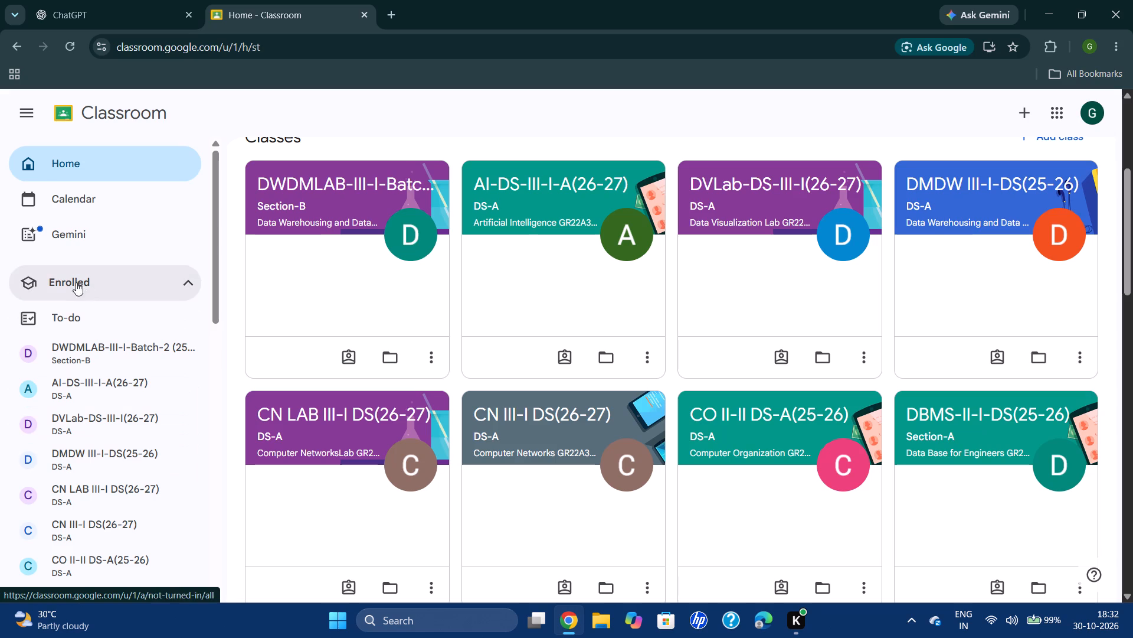
Open the DWDMLAB-III-I-Batch-2 (25-26) class and look through its stream posts.
click(275, 190)
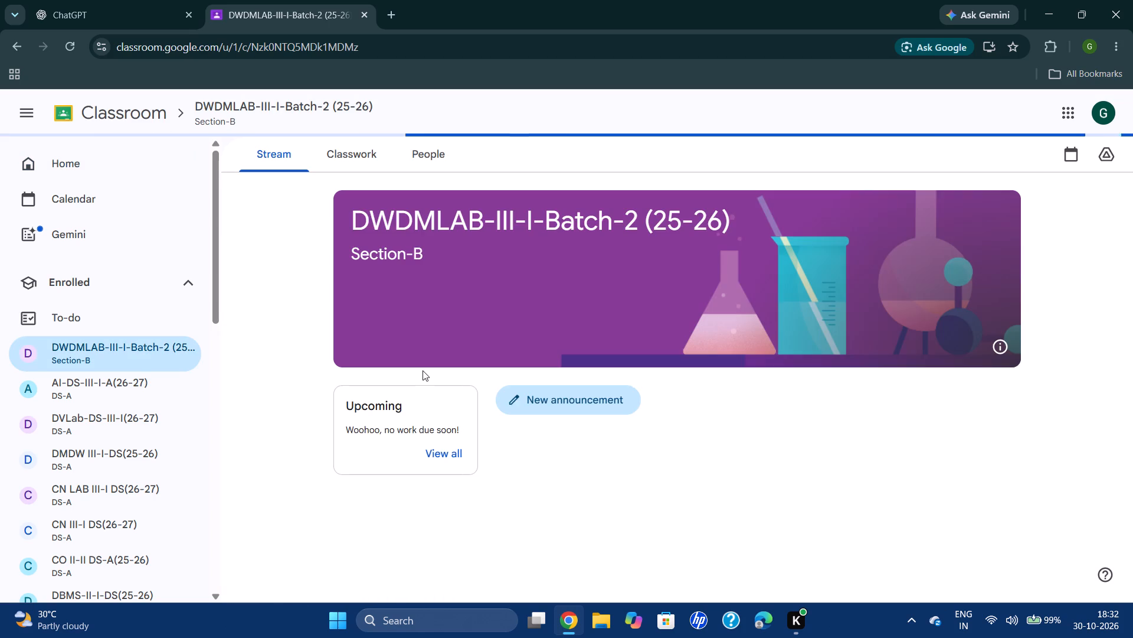
scroll(530, 393, down, 2)
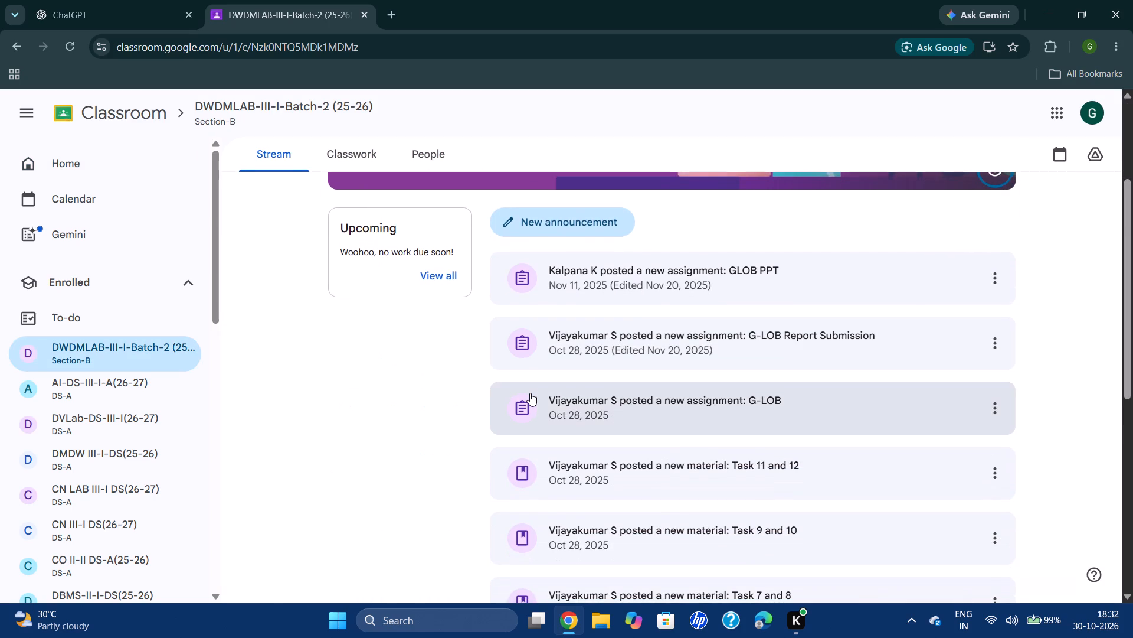
scroll(530, 393, down, 2)
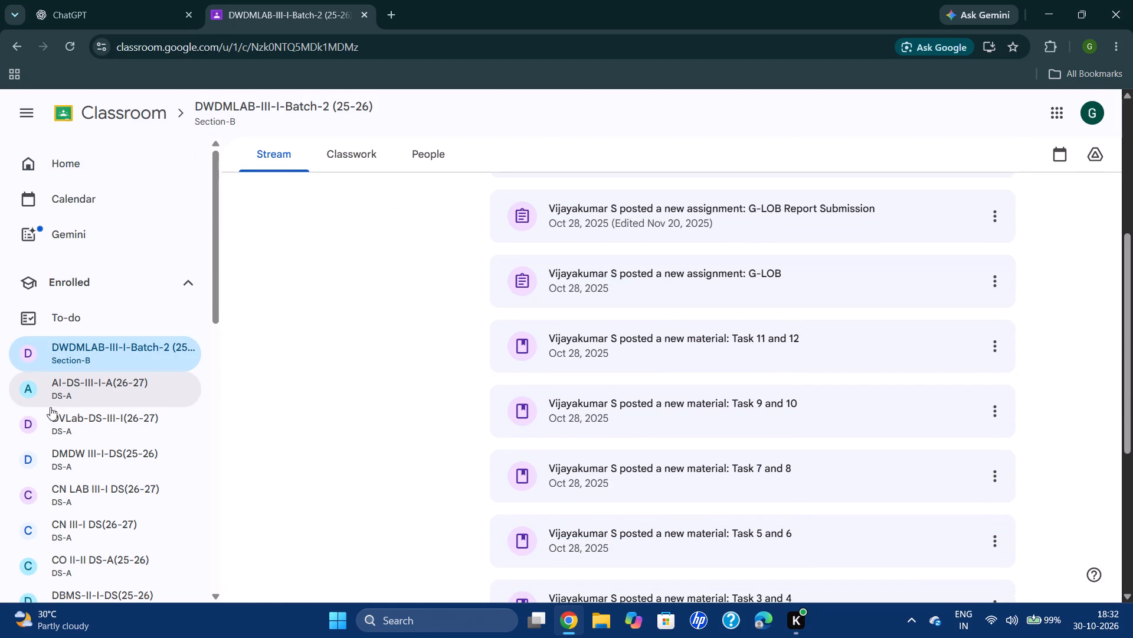
Switch to the DVLab-DS-III-I(26-27) class and open the task 5 material posted Sep 22, 2025.
click(51, 412)
scroll(621, 399, down, 3)
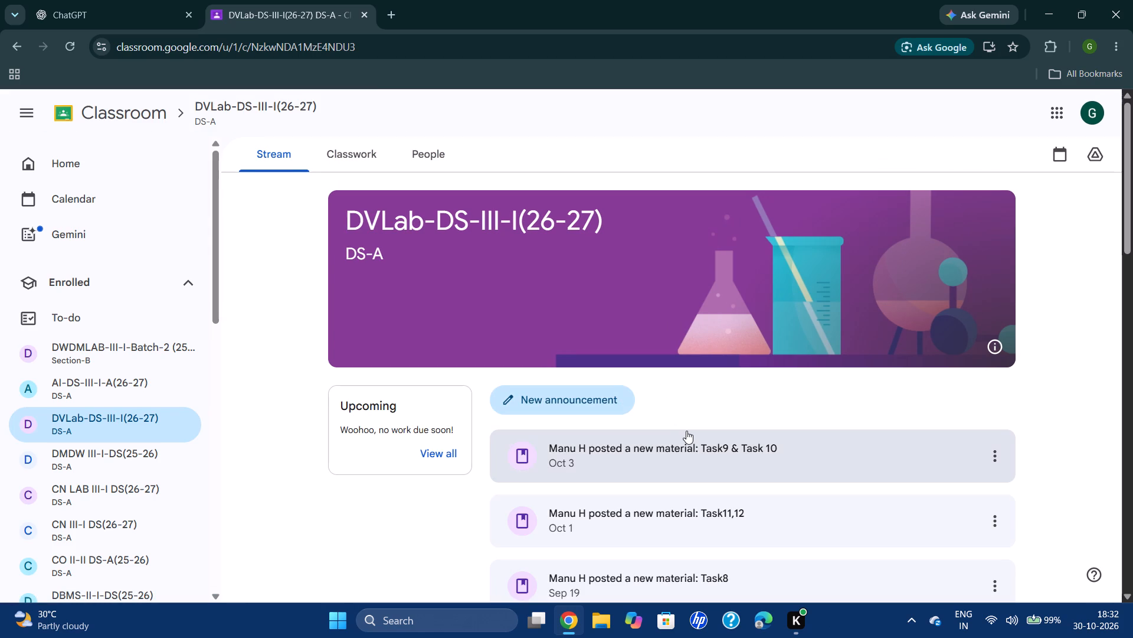
scroll(686, 431, down, 2)
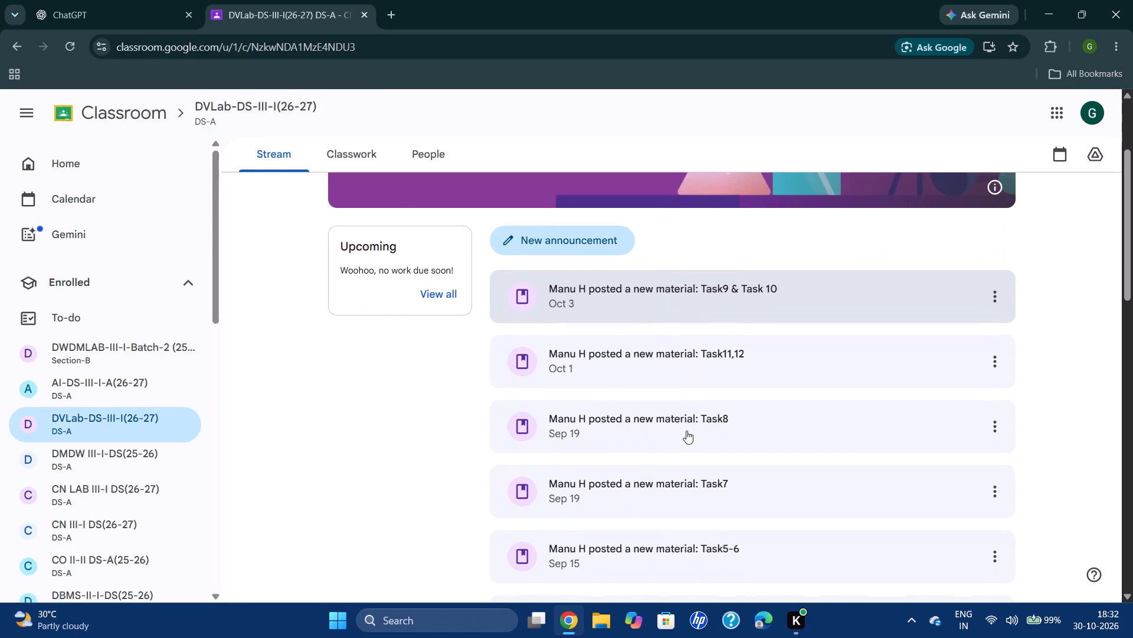
scroll(686, 431, down, 2)
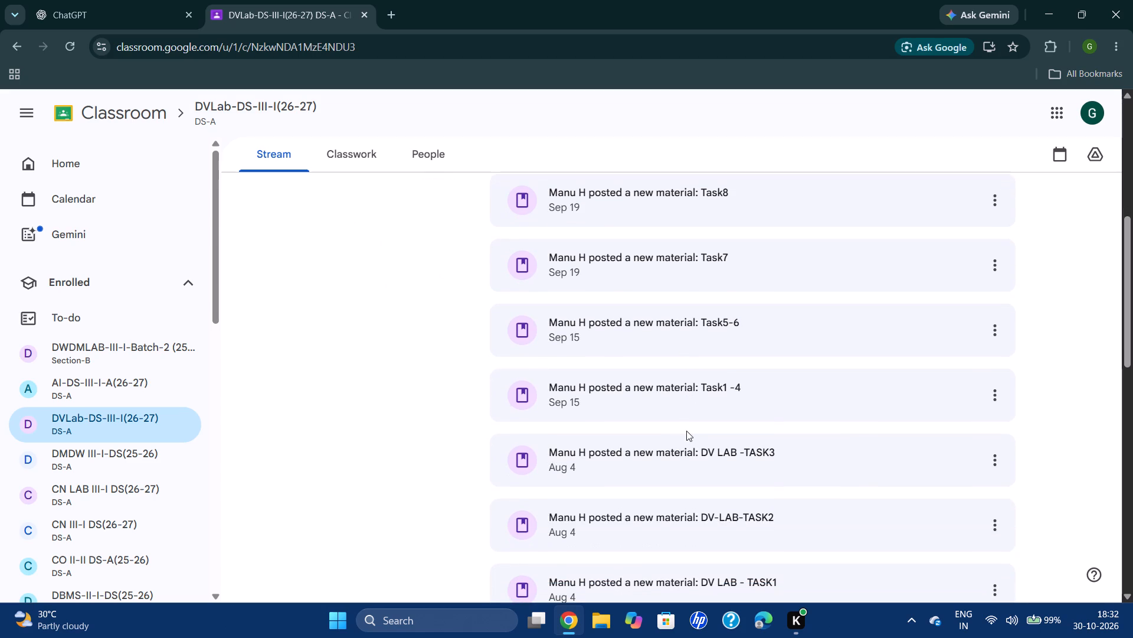
scroll(636, 419, down, 2)
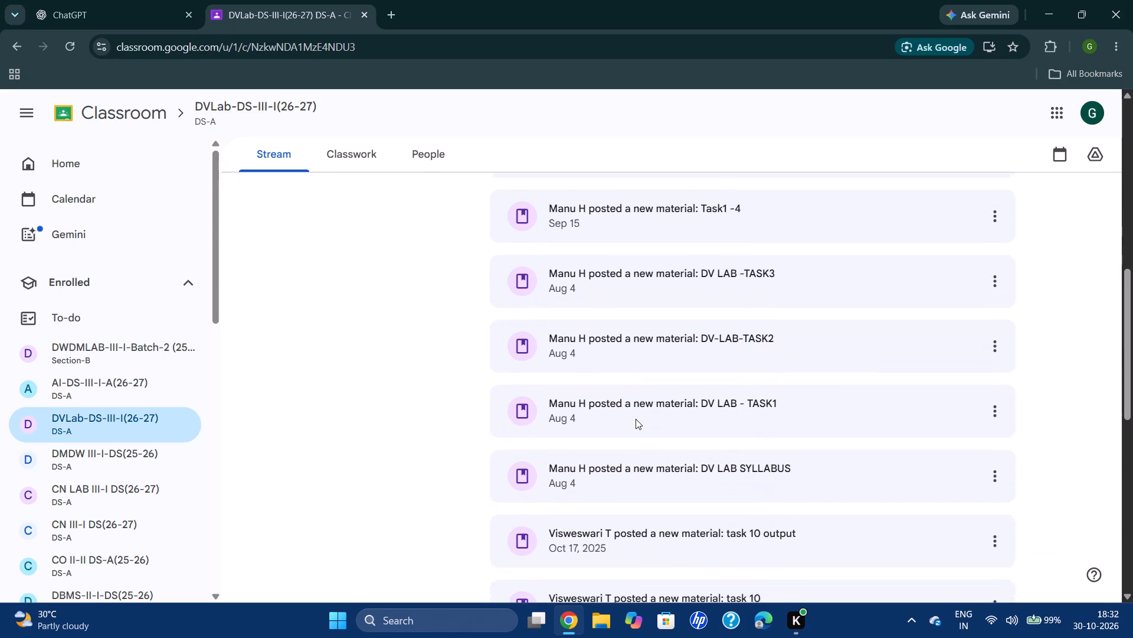
scroll(636, 419, down, 2)
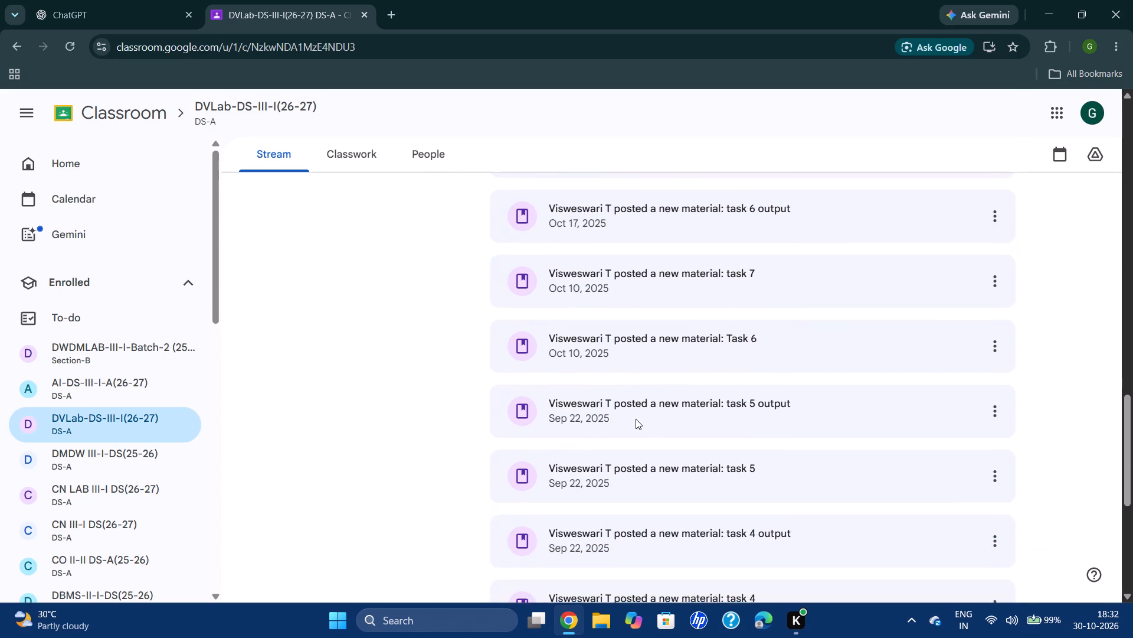
scroll(636, 419, down, 1)
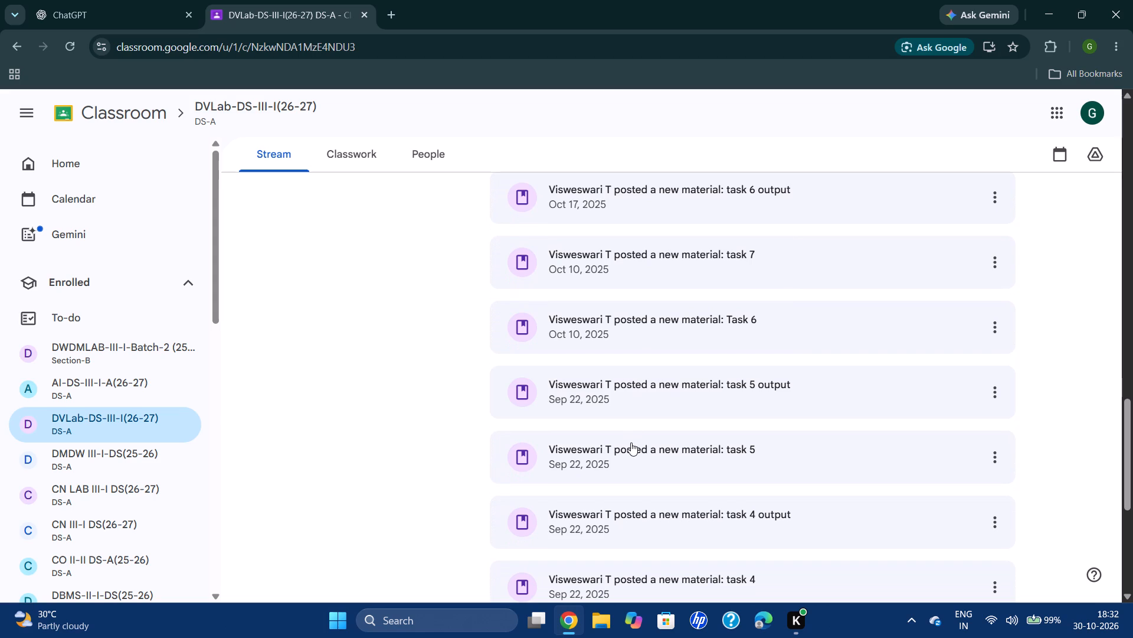
click(631, 442)
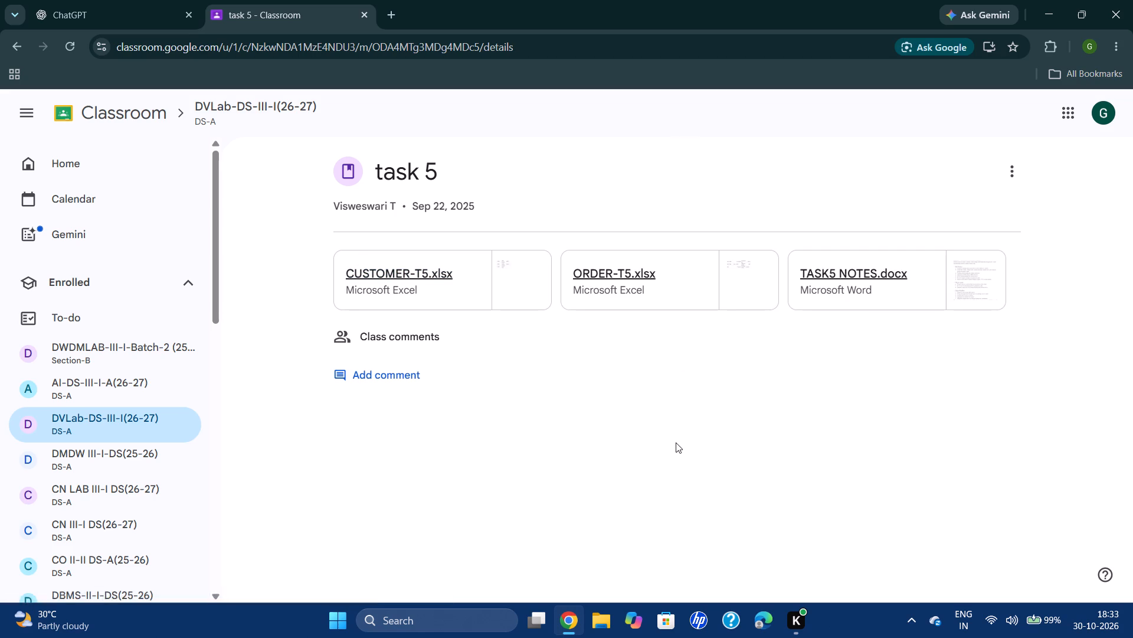
Read through the TASK5 NOTES.docx attachment, covering the Tableau Prep Builder introduction and steps, and close it.
click(843, 270)
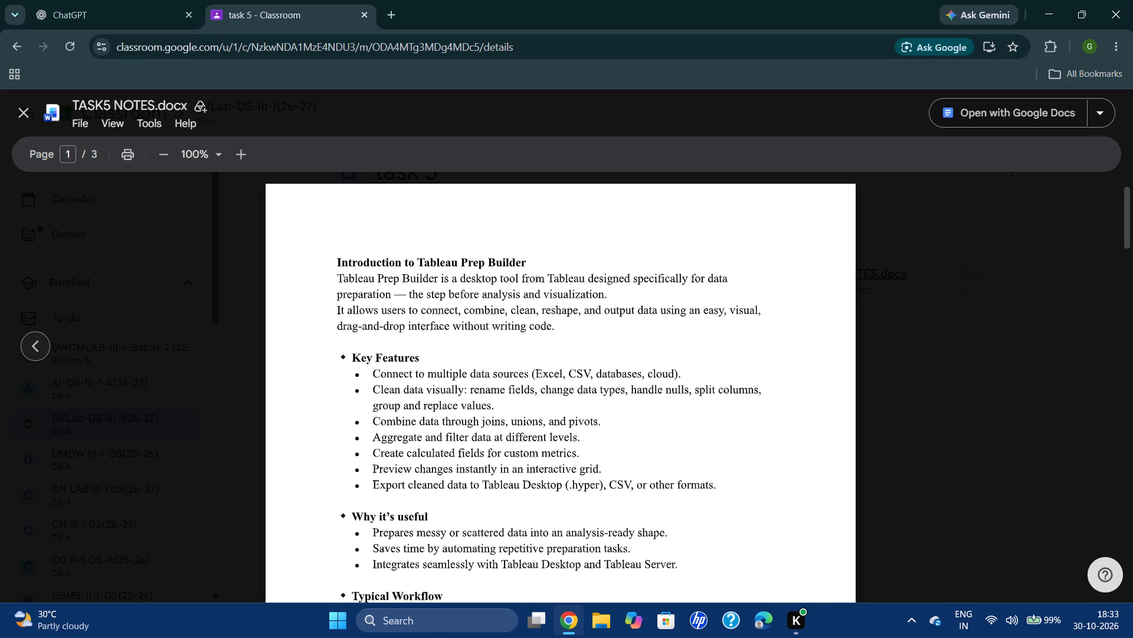
scroll(363, 353, down, 4)
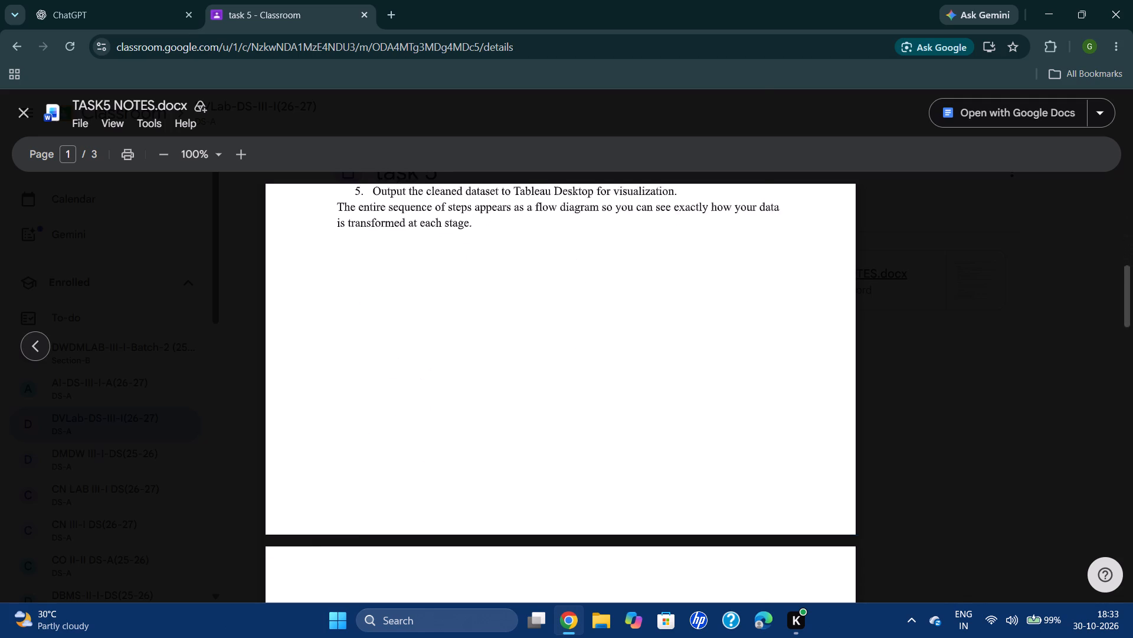
scroll(363, 353, down, 3)
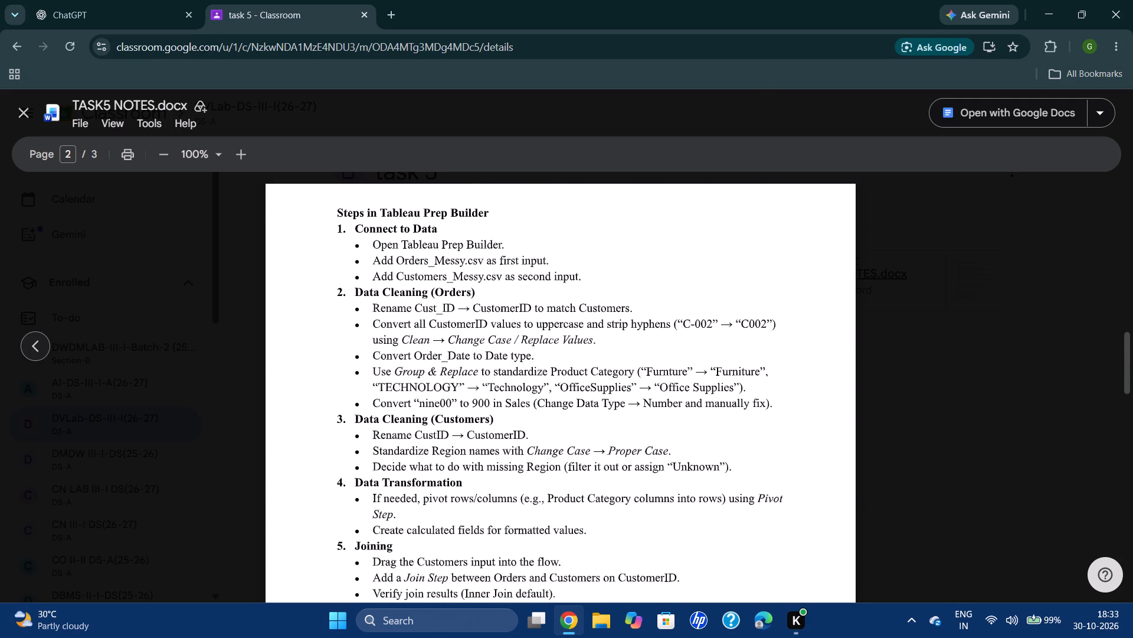
scroll(363, 353, down, 3)
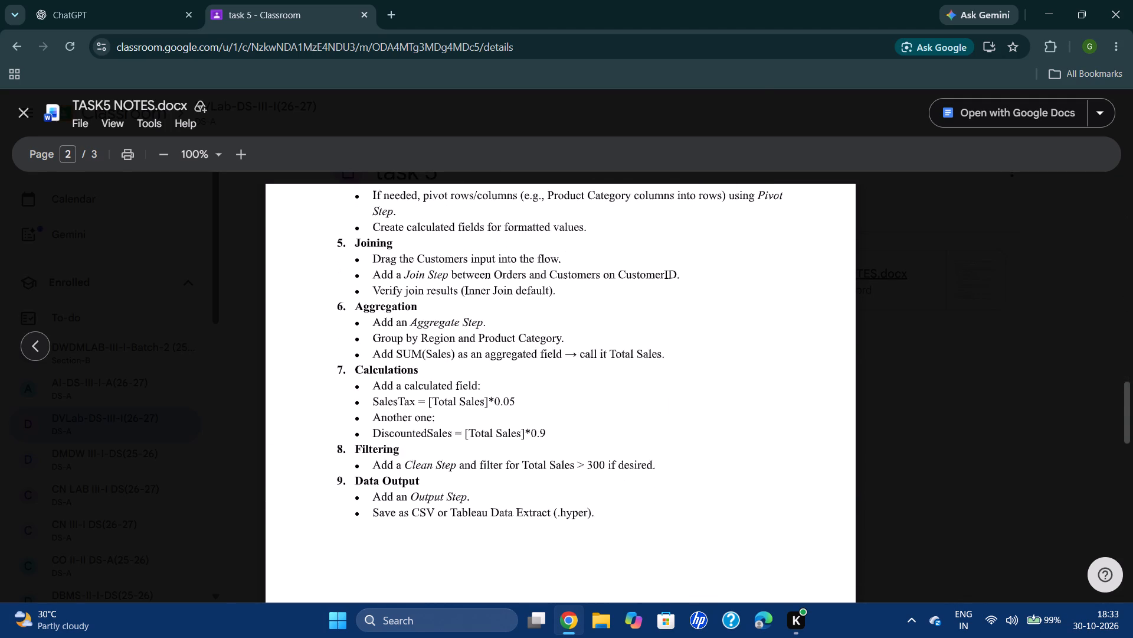
scroll(363, 353, down, 3)
scroll(363, 353, up, 4)
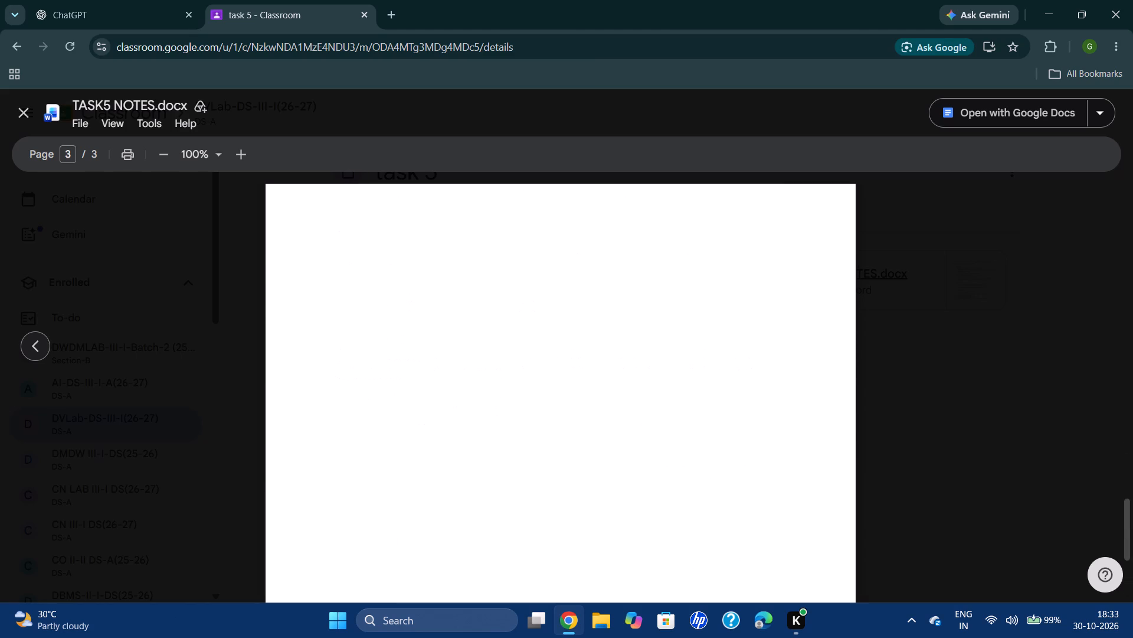
scroll(363, 353, up, 4)
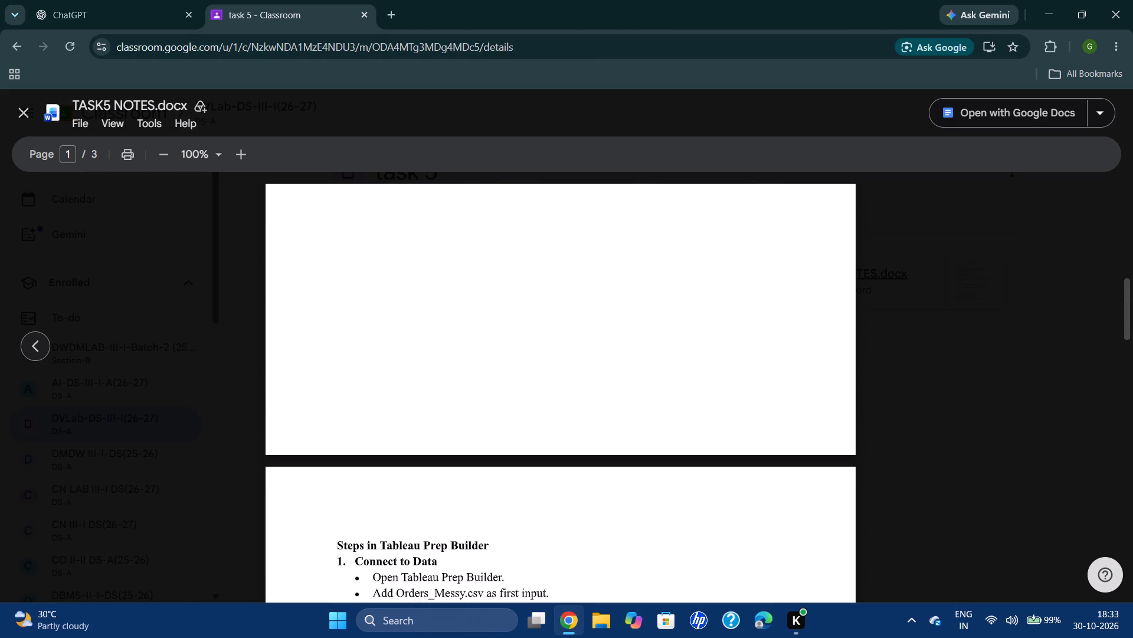
scroll(363, 353, down, 2)
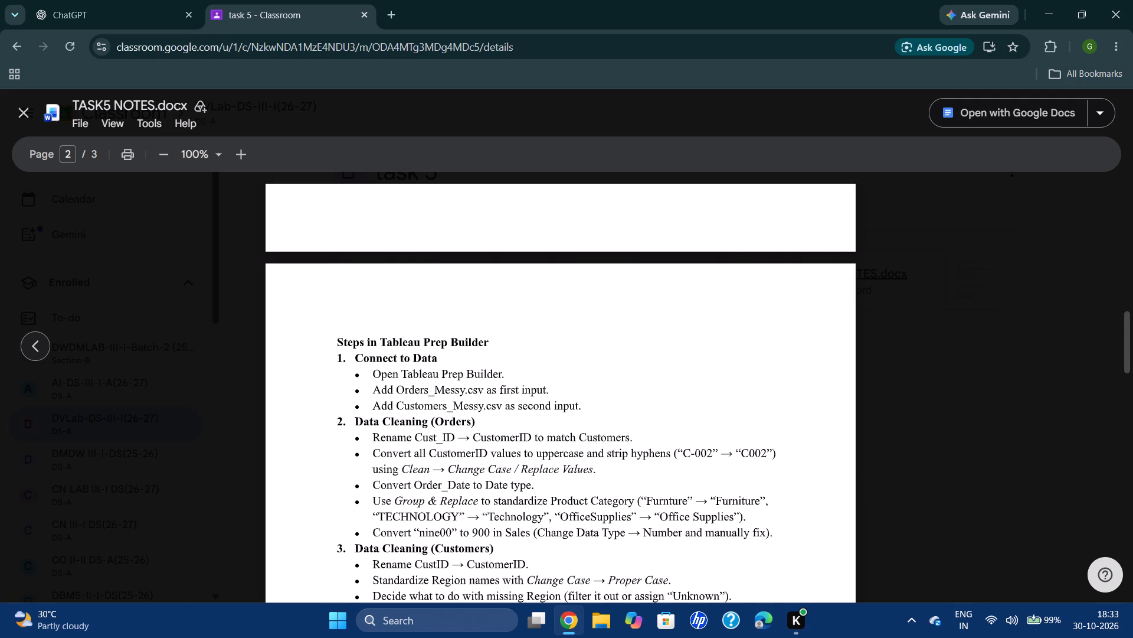
scroll(363, 353, up, 5)
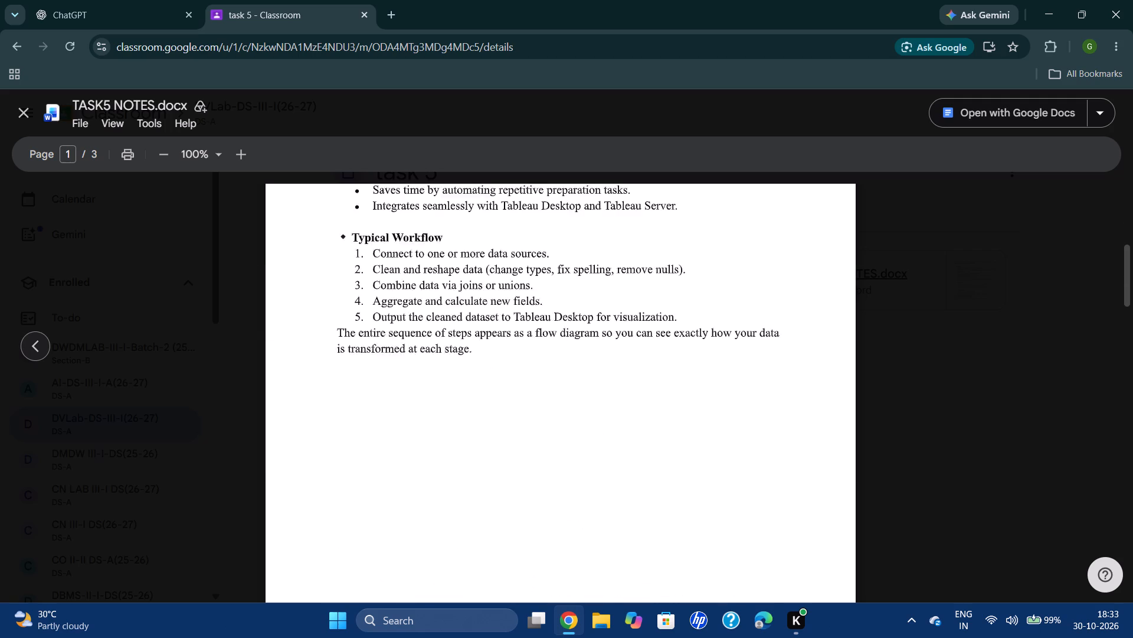
scroll(363, 353, up, 2)
click(35, 107)
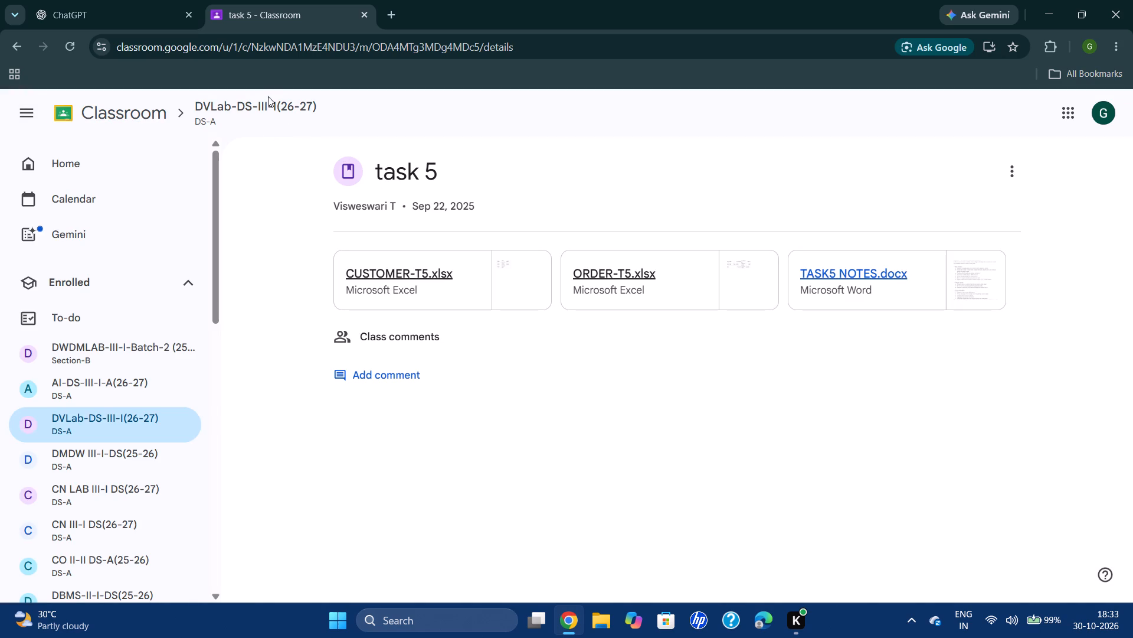
Return to the DVLab class stream, open the Task 6 material and preview its Task6-DV.txt attachment.
click(254, 112)
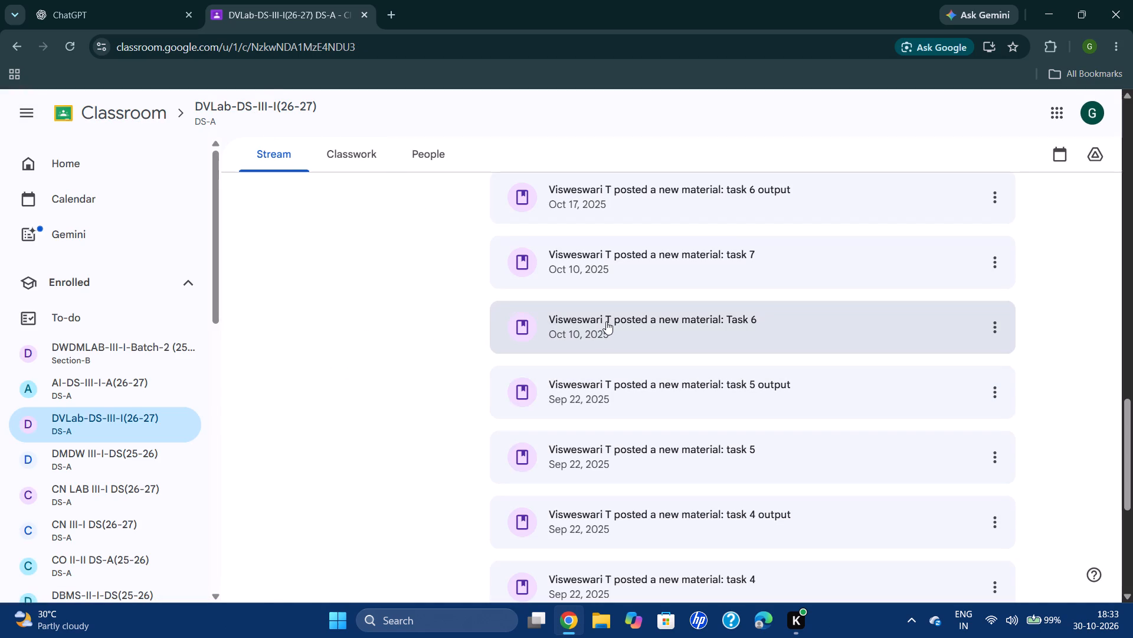
click(609, 321)
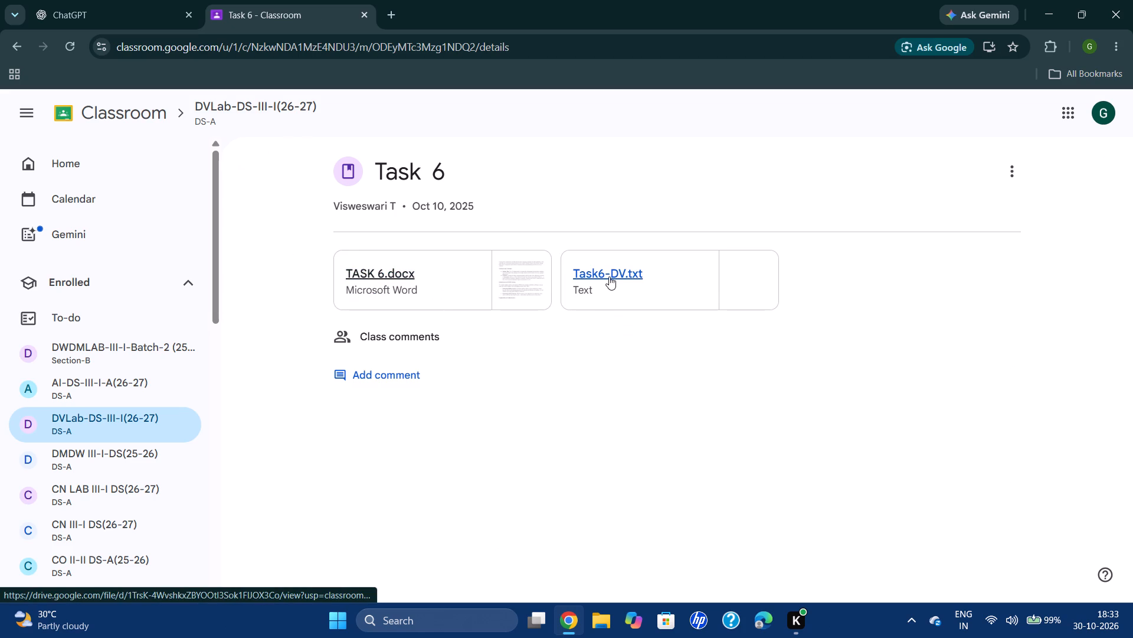
click(609, 276)
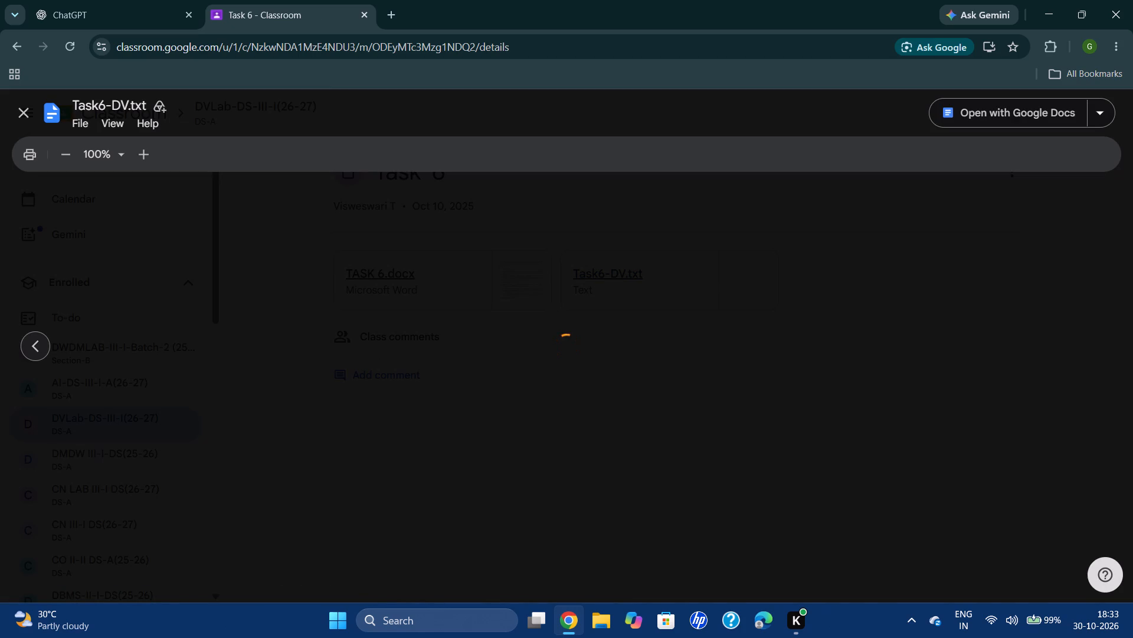
click(1023, 347)
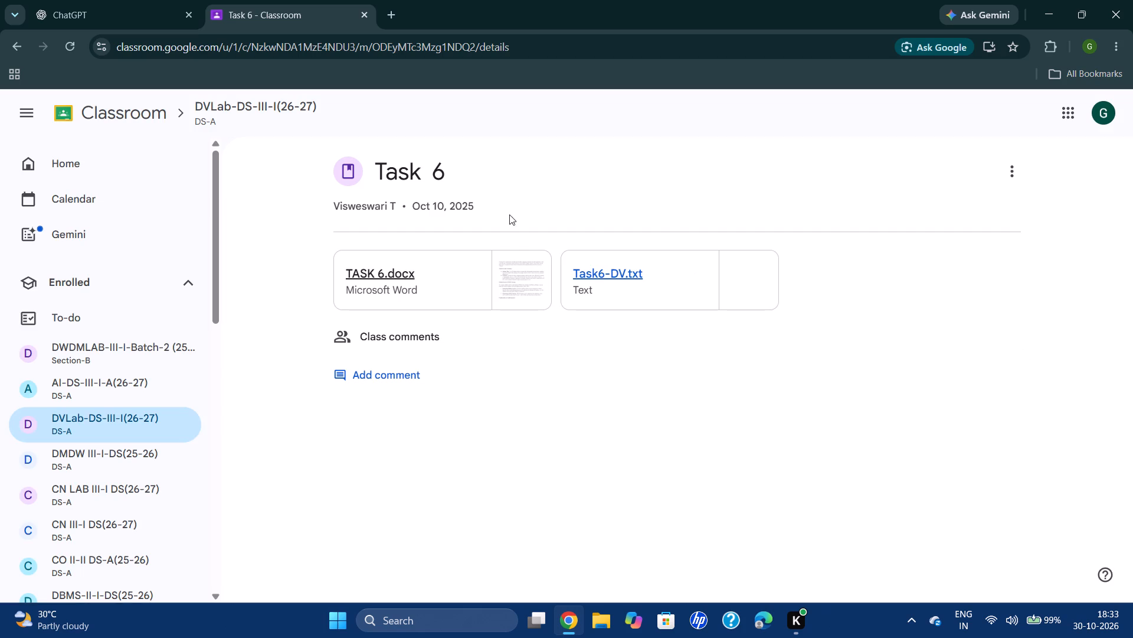
Go back to the DVLab class stream, reopen the task 5 material and review page 1 of TASK5 NOTES.docx.
click(260, 96)
click(246, 102)
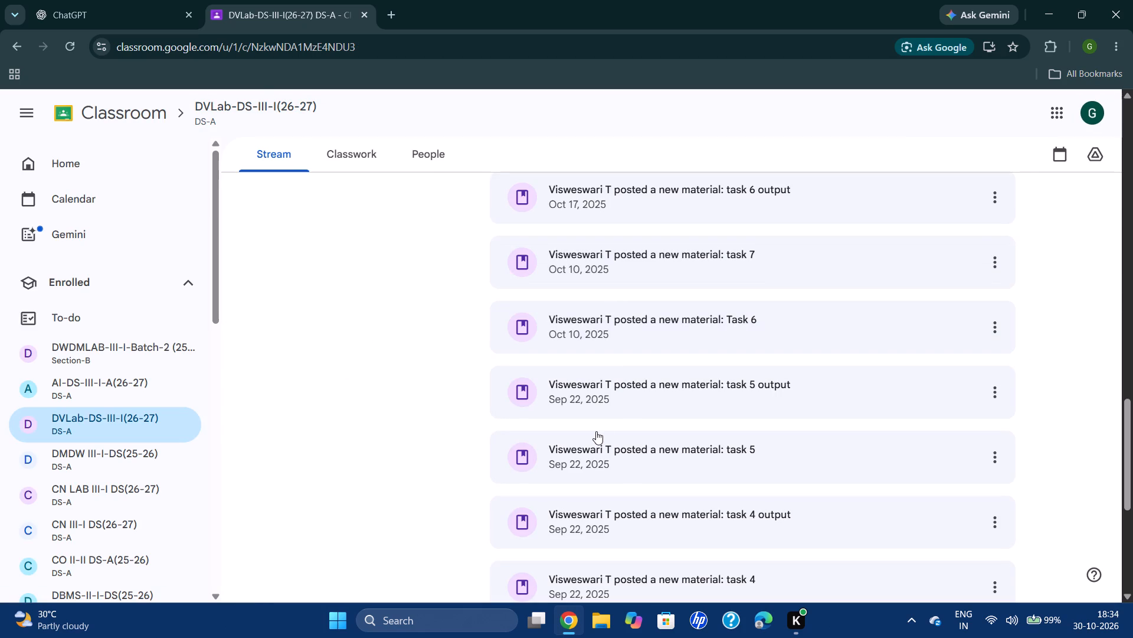
click(620, 438)
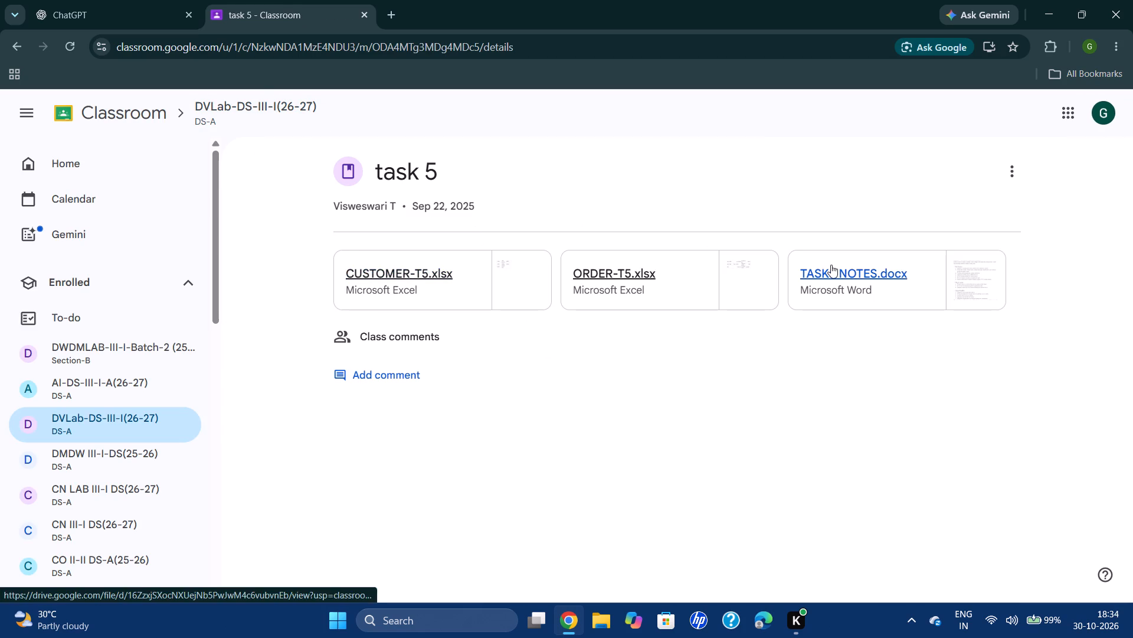
click(831, 265)
scroll(432, 356, down, 1)
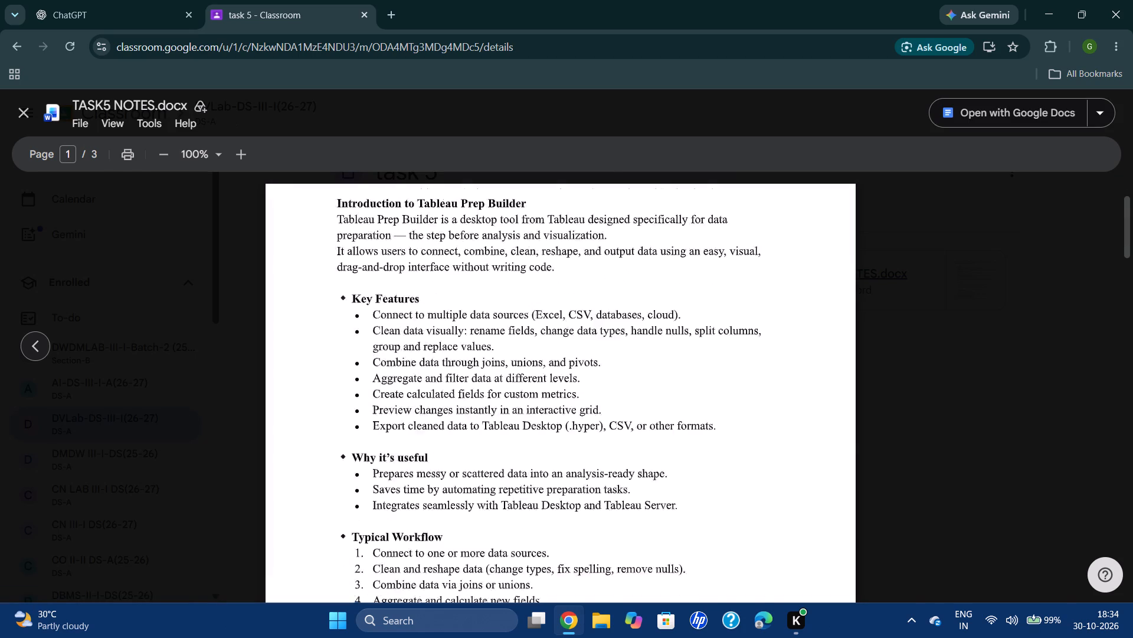
scroll(432, 356, down, 2)
scroll(432, 356, up, 2)
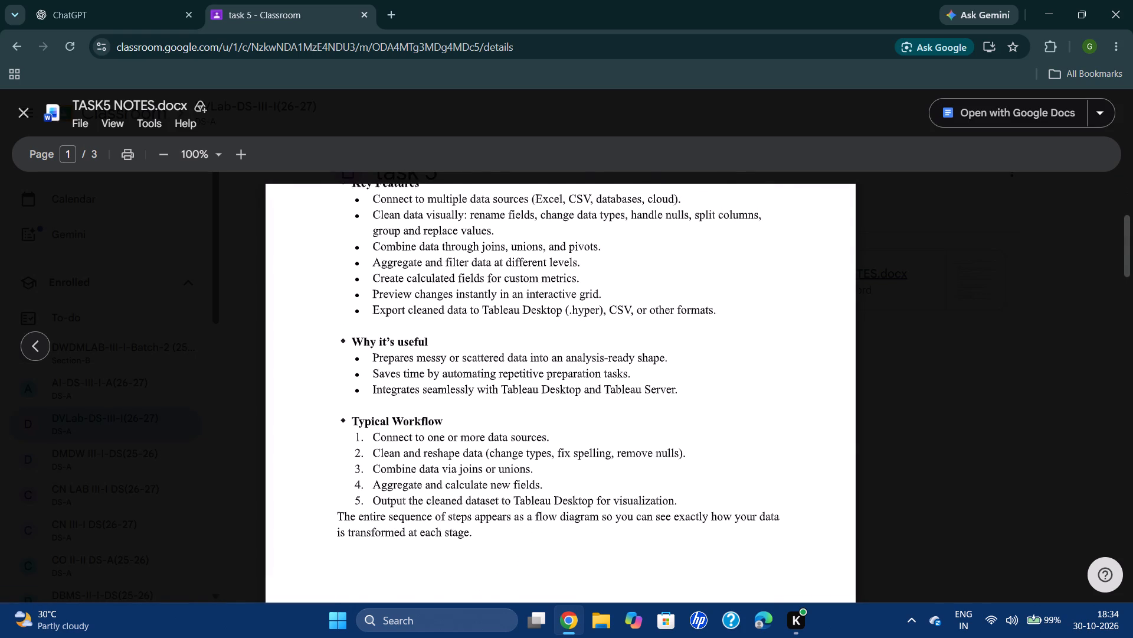
scroll(432, 356, up, 3)
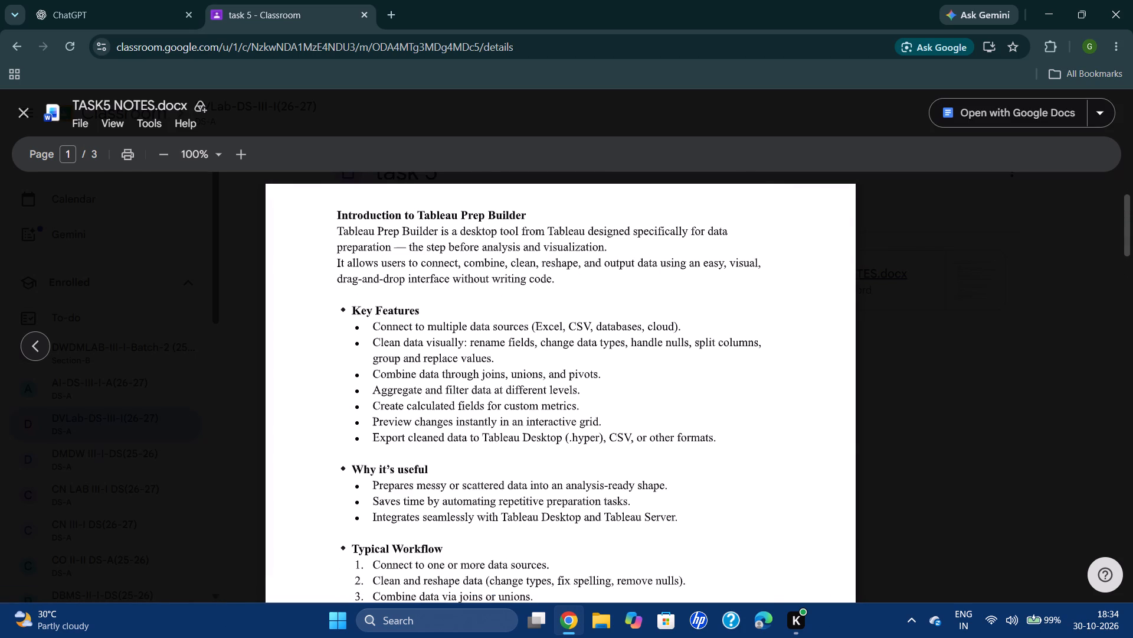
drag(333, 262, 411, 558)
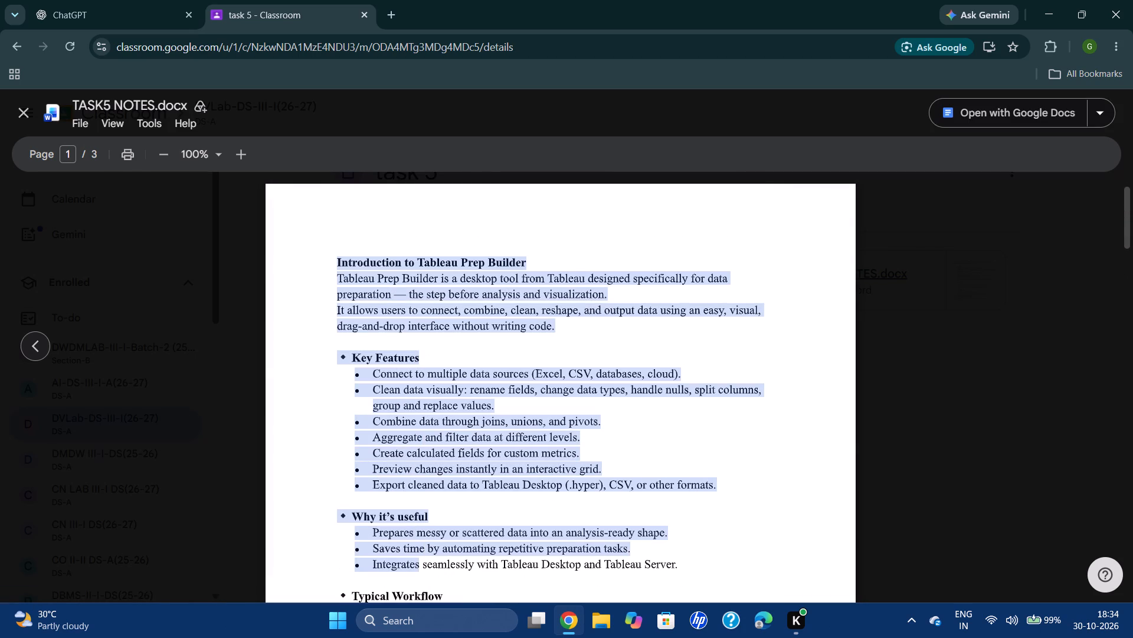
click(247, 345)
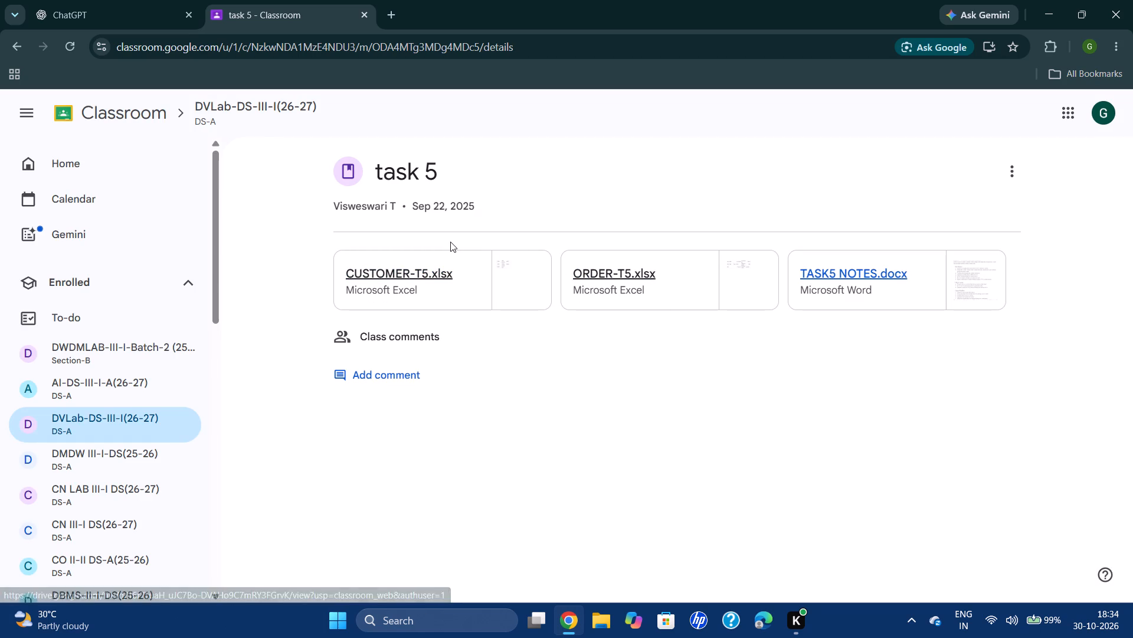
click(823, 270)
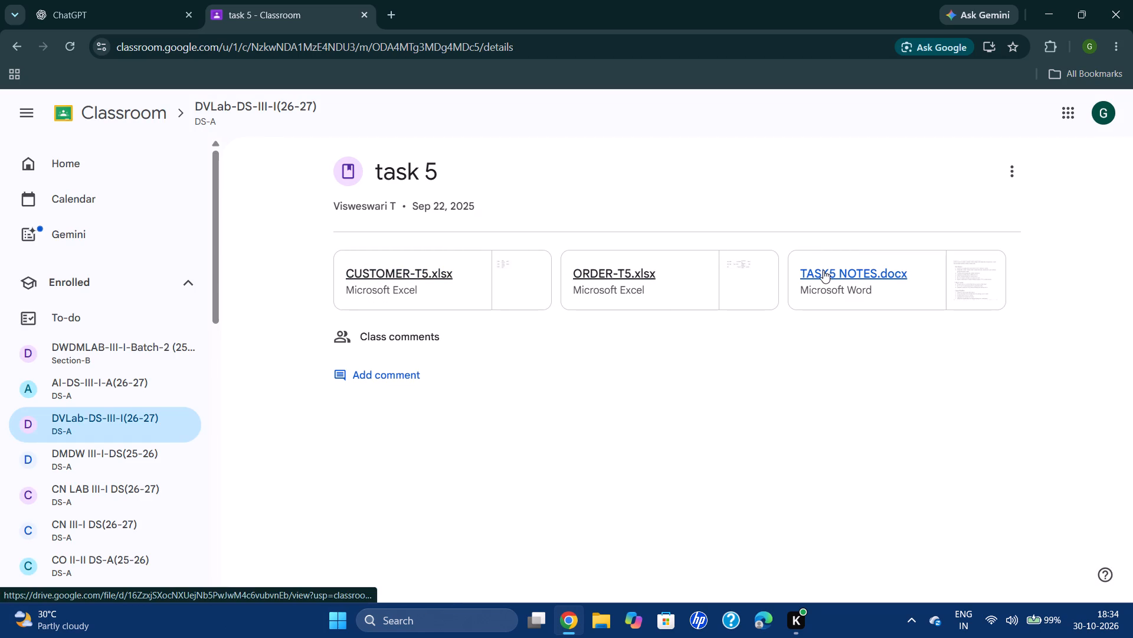
drag(329, 258, 409, 392)
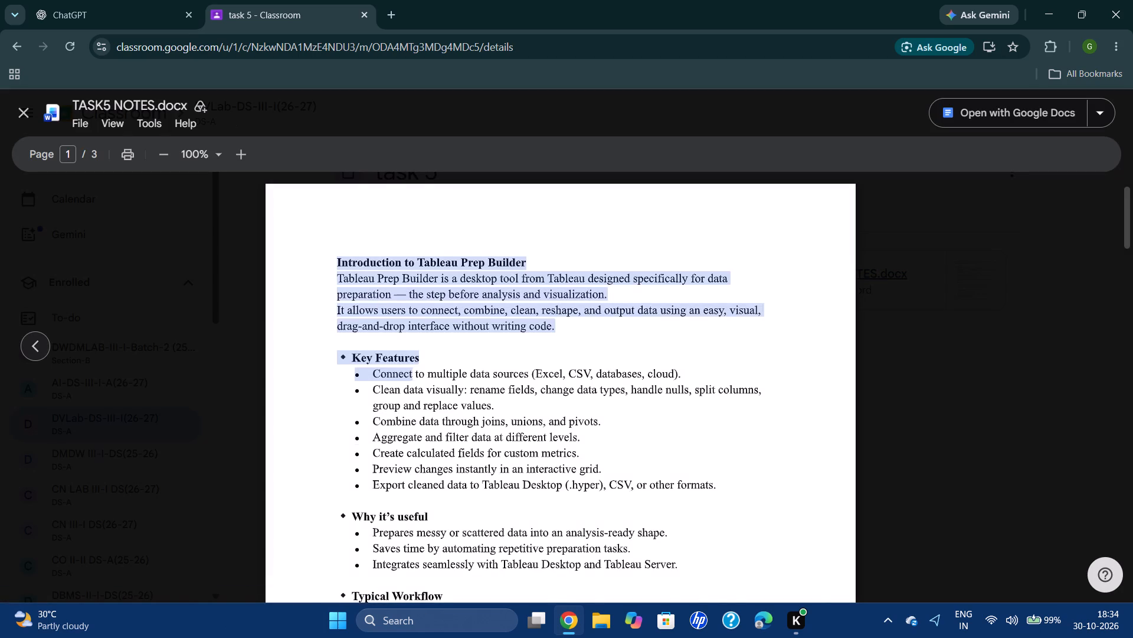
drag(409, 392, 507, 374)
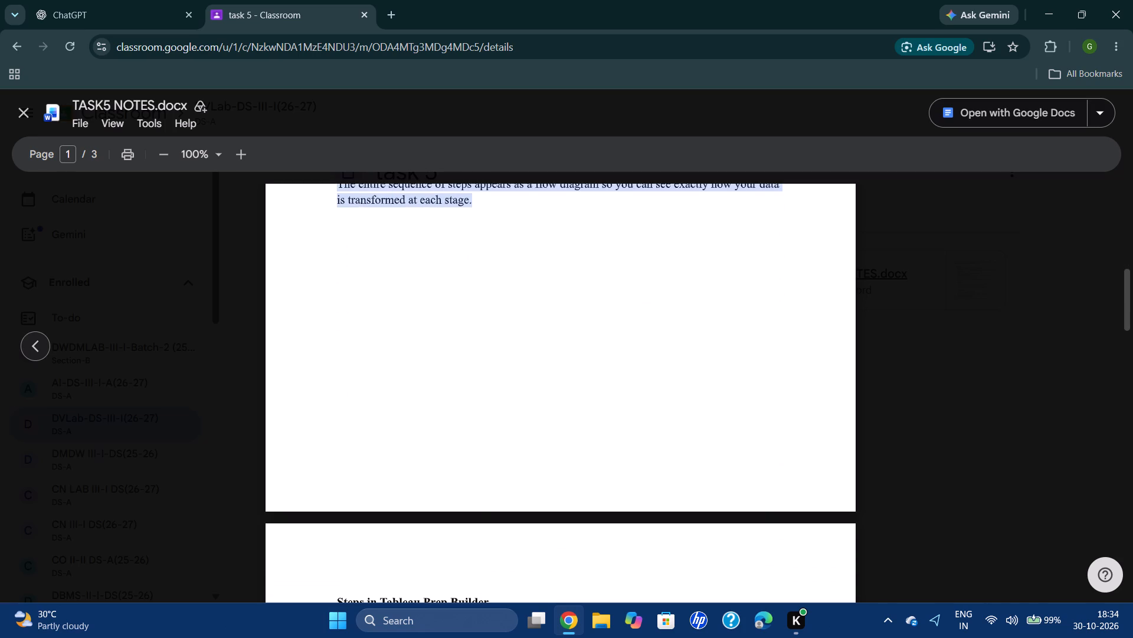
drag(507, 374, 467, 597)
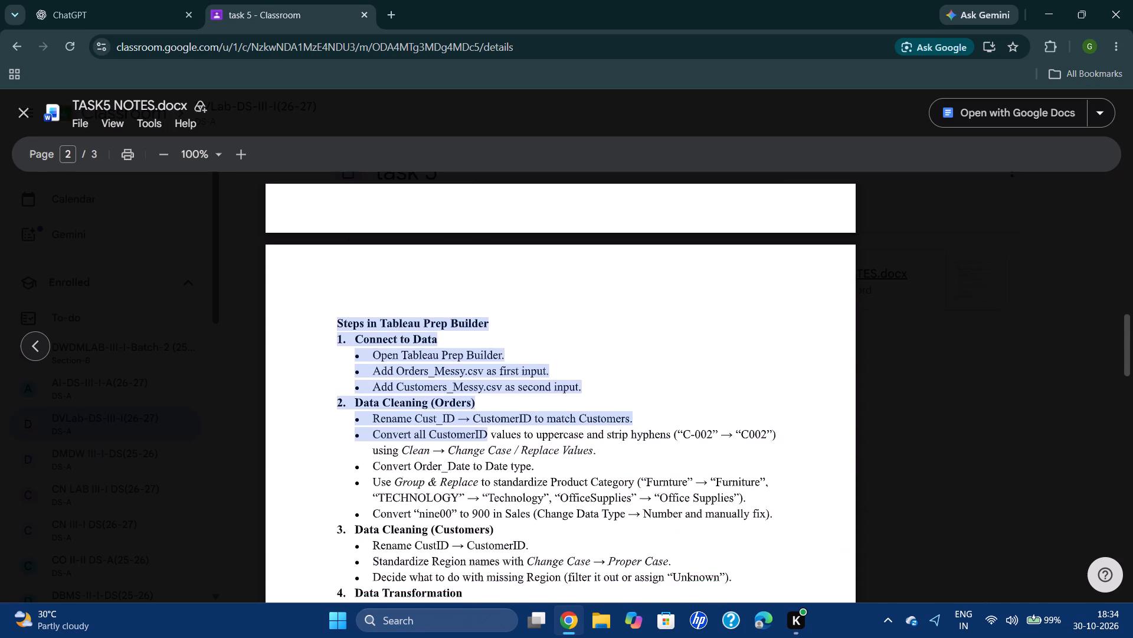
drag(467, 597, 467, 595)
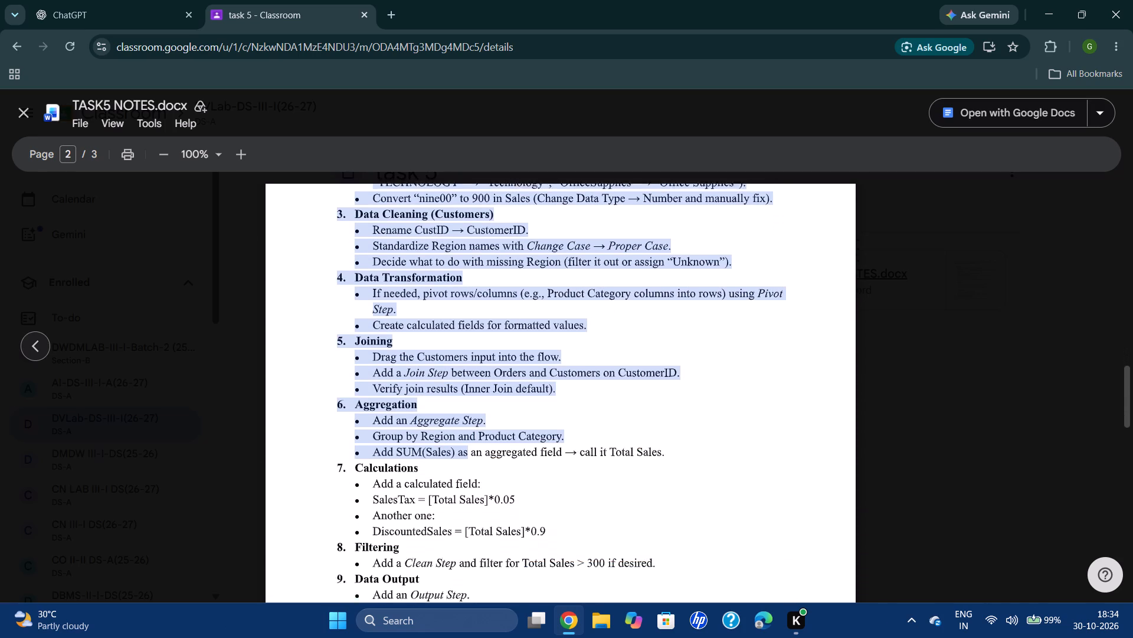
drag(467, 595, 467, 593)
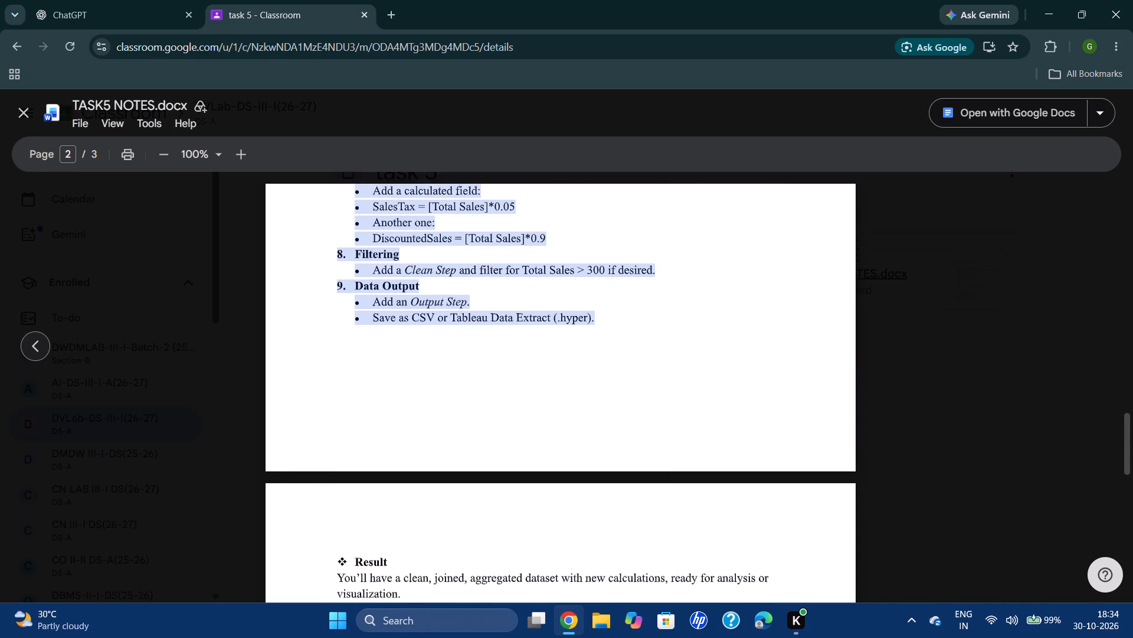
drag(467, 593, 710, 185)
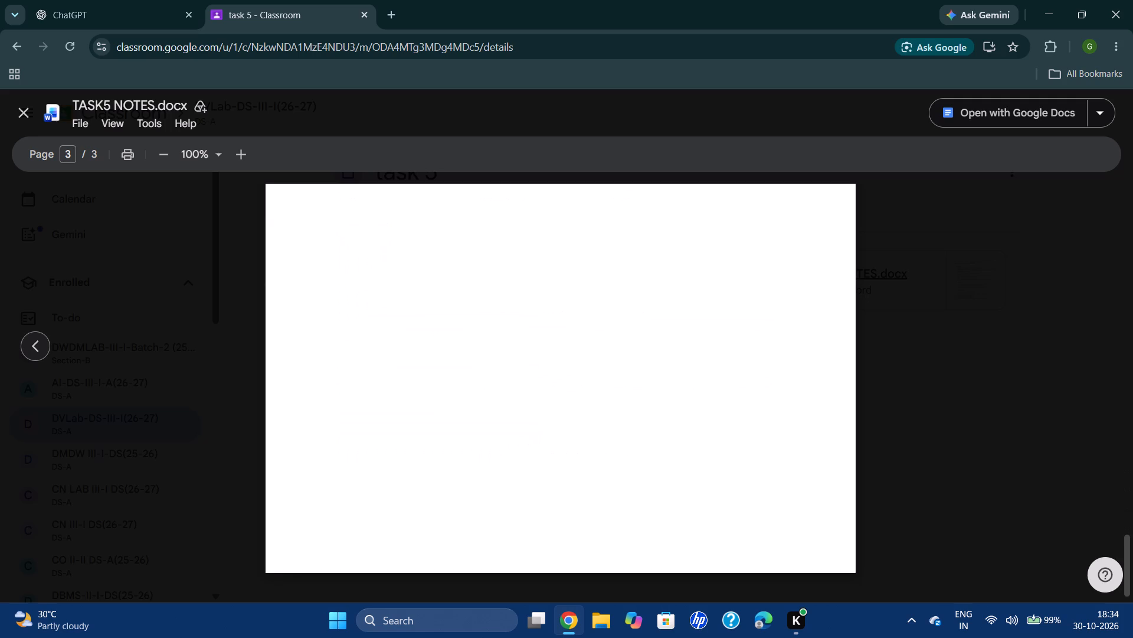
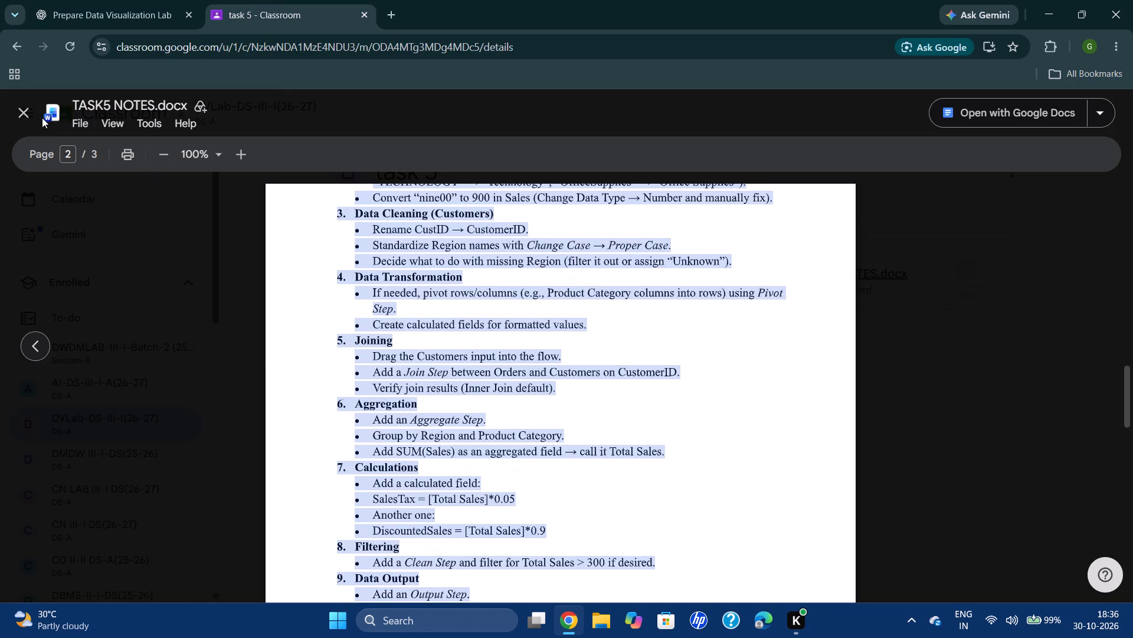
click(22, 113)
Open YouTube in a new tab and browse the home feed.
click(392, 10)
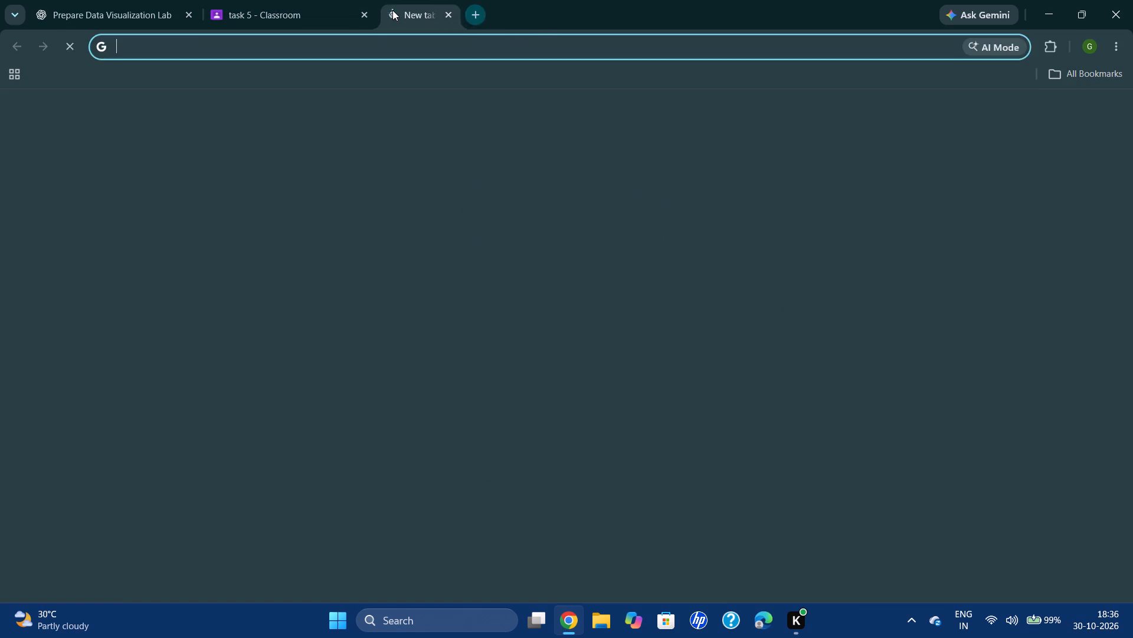
key(y)
key(Return)
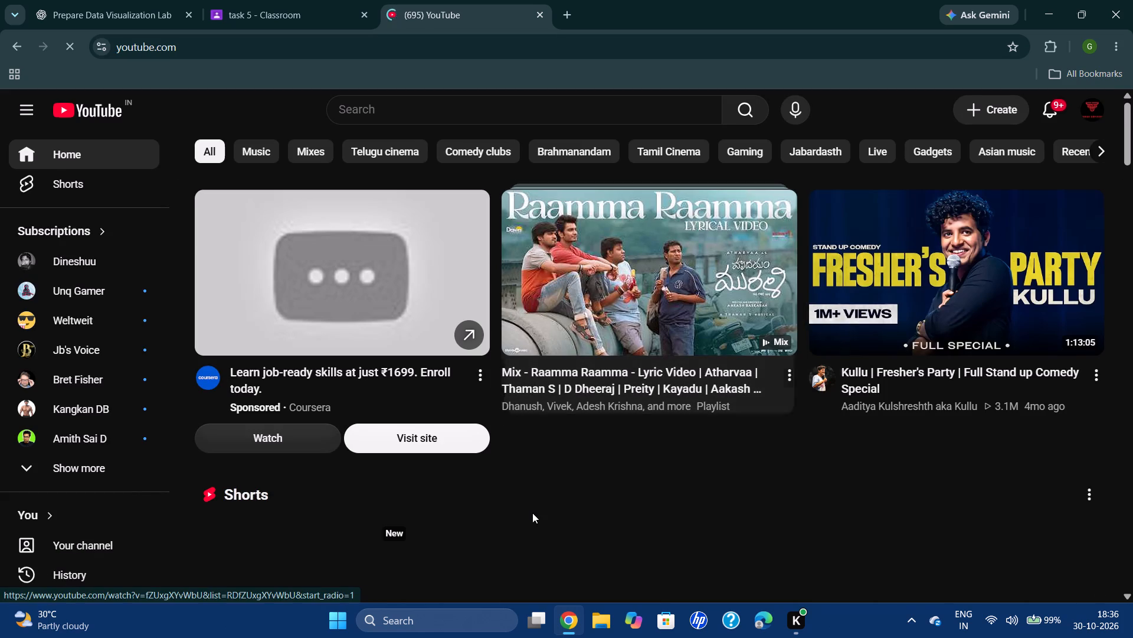
scroll(532, 513, down, 1)
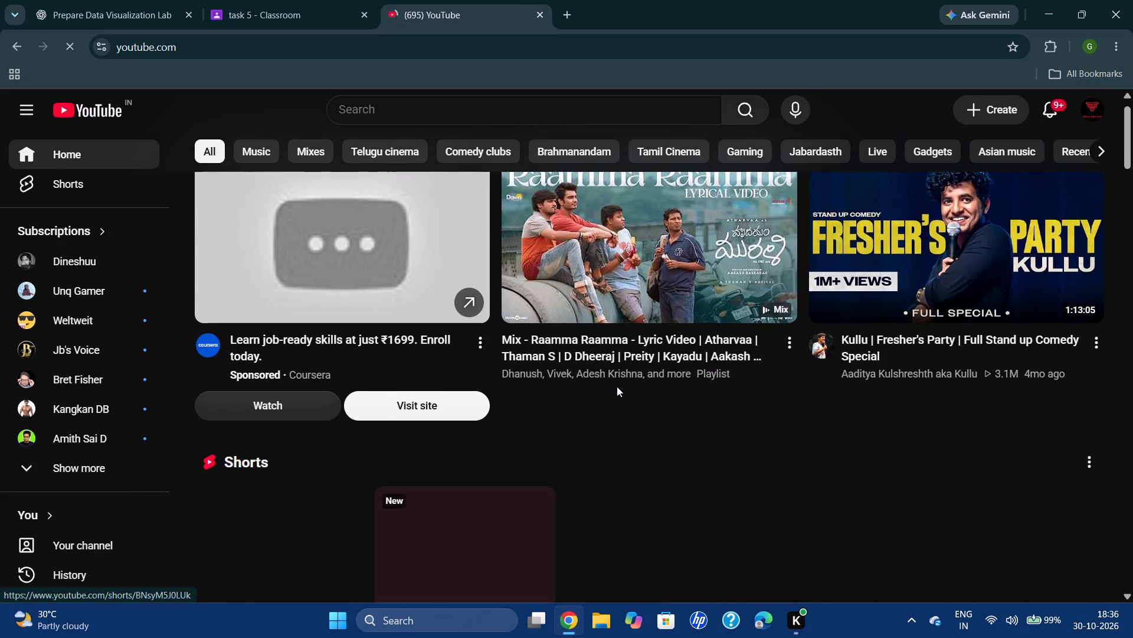
scroll(590, 428, down, 3)
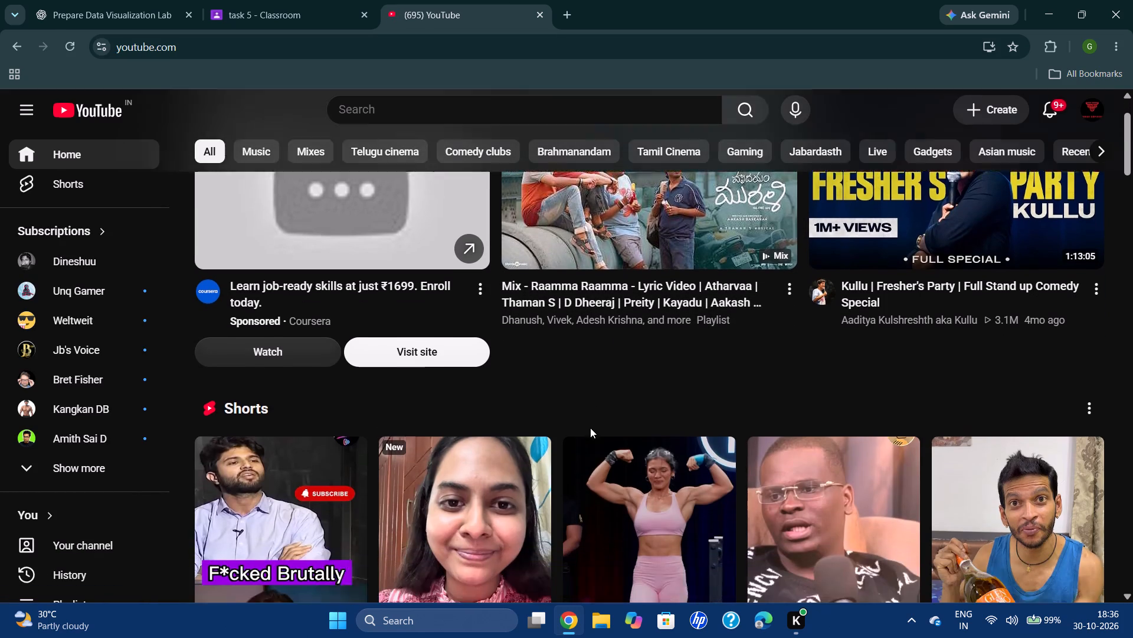
scroll(590, 428, down, 3)
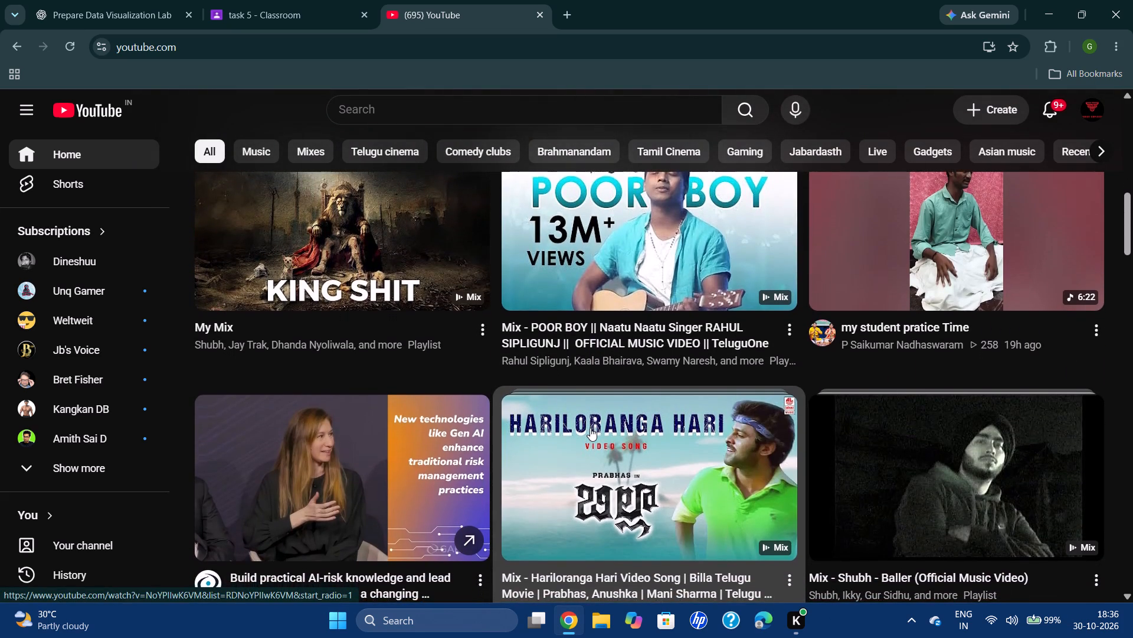
From the task 5 Classroom page, open CUSTOMER-T5.xlsx in Google Sheets and download it as Comma Separated Values (.csv).
click(266, 0)
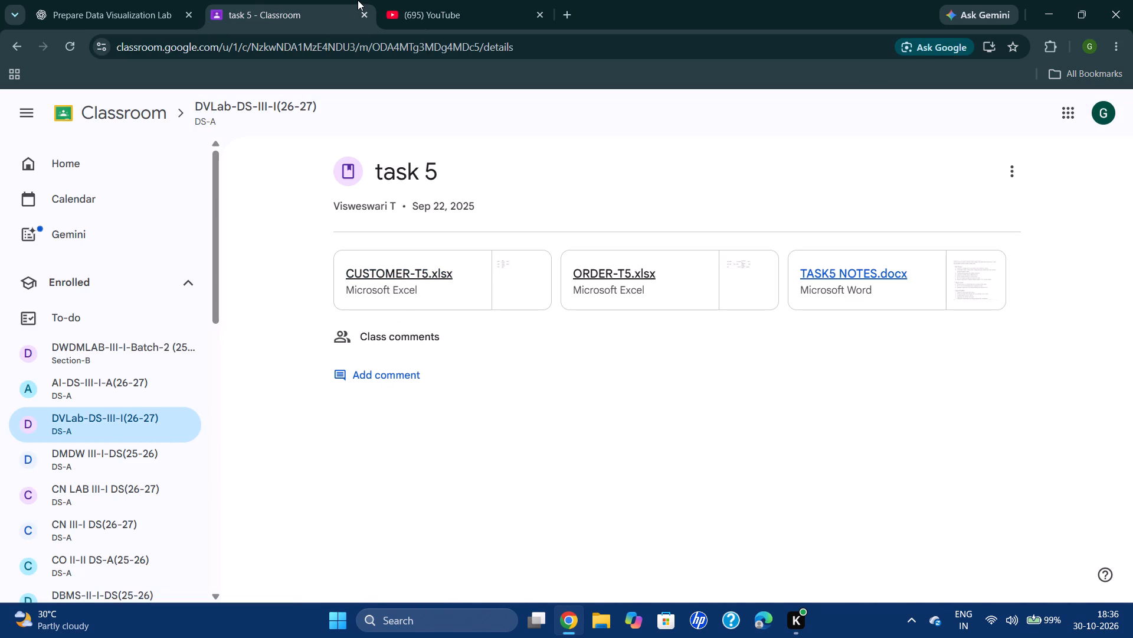
click(376, 274)
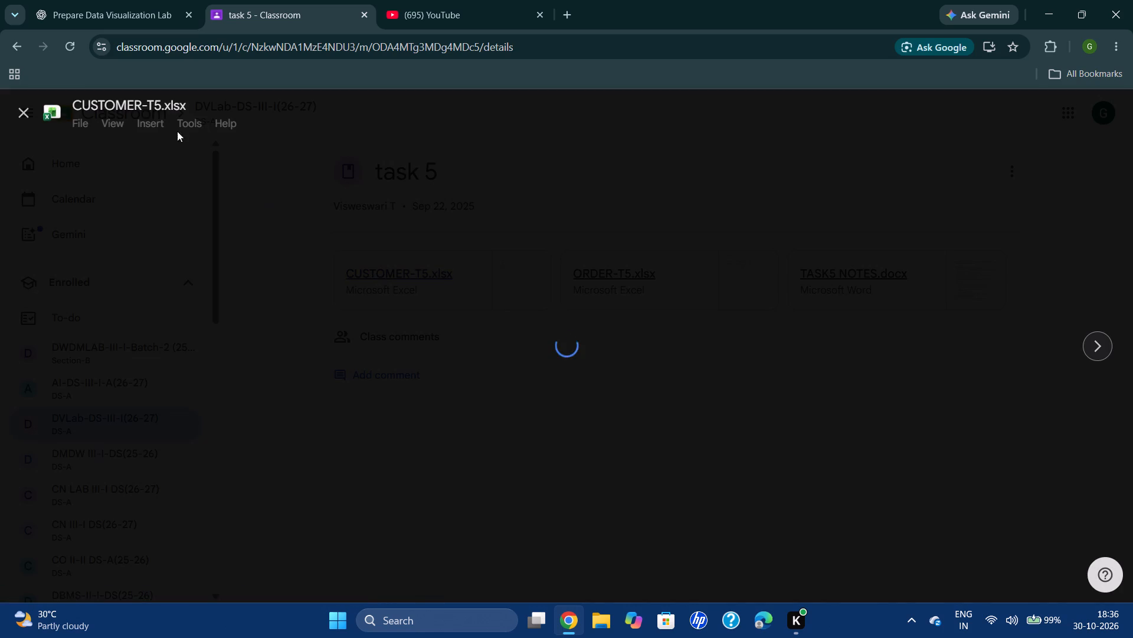
click(94, 118)
click(150, 379)
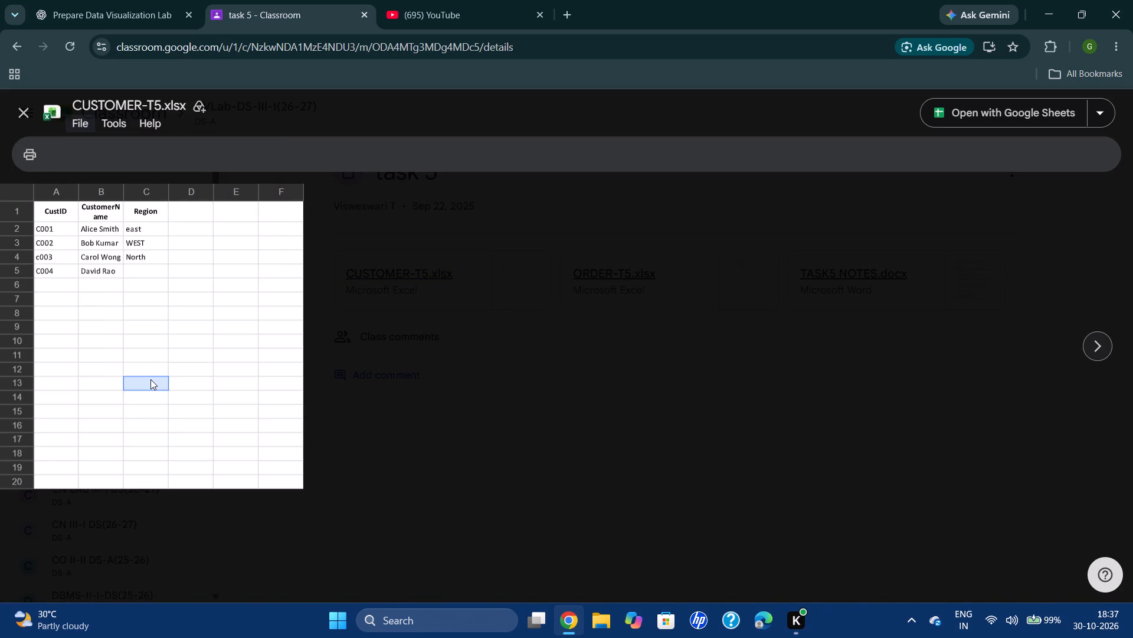
click(463, 278)
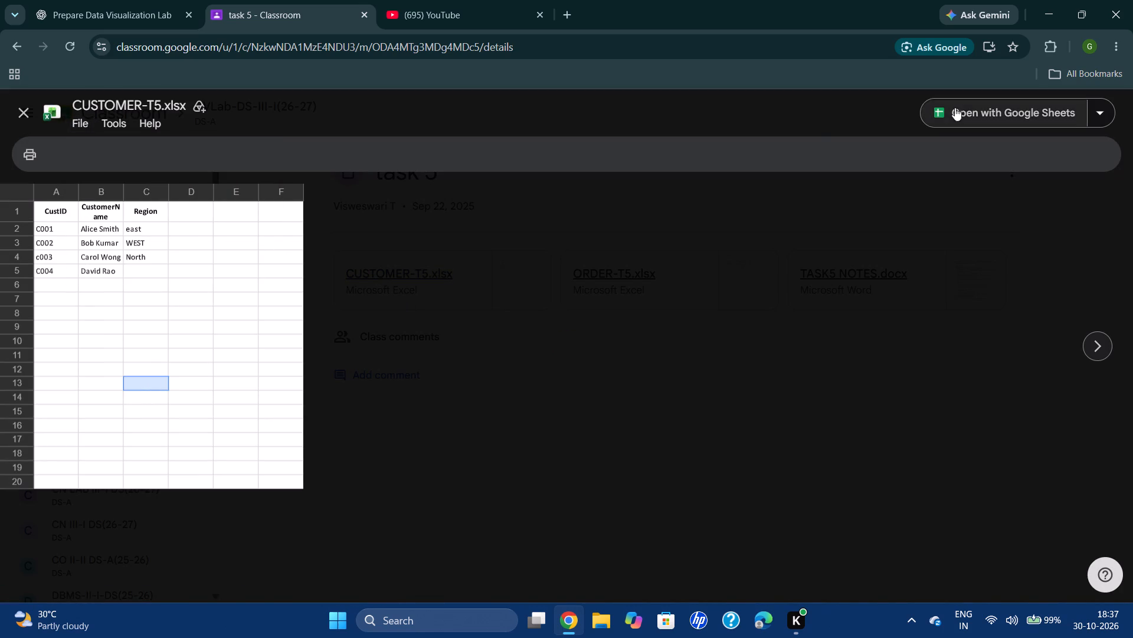
click(955, 108)
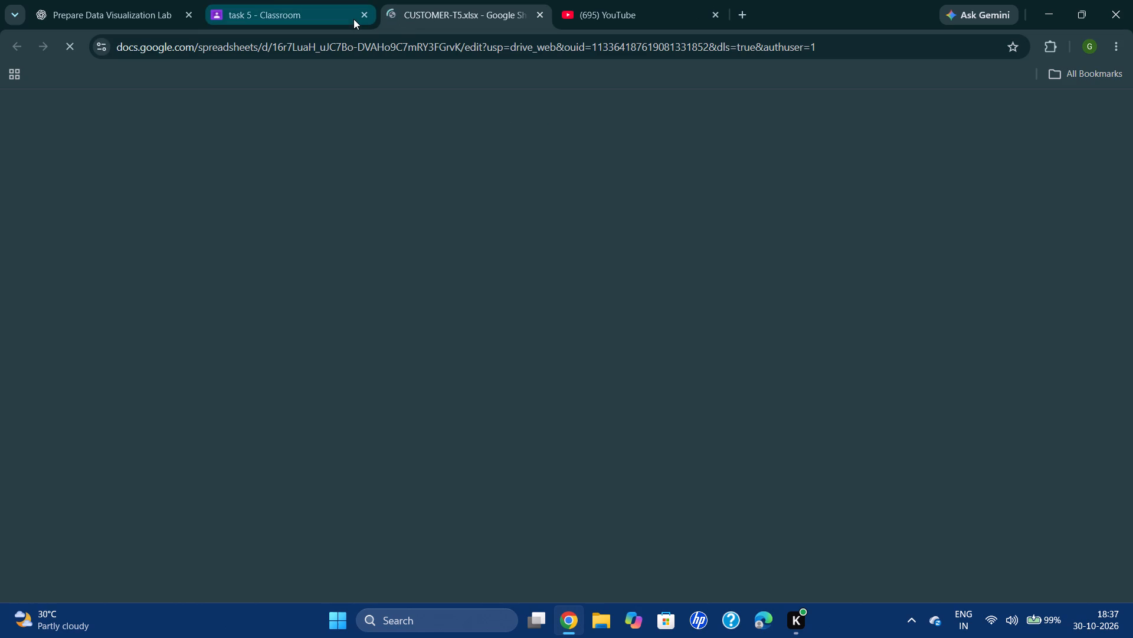
click(58, 125)
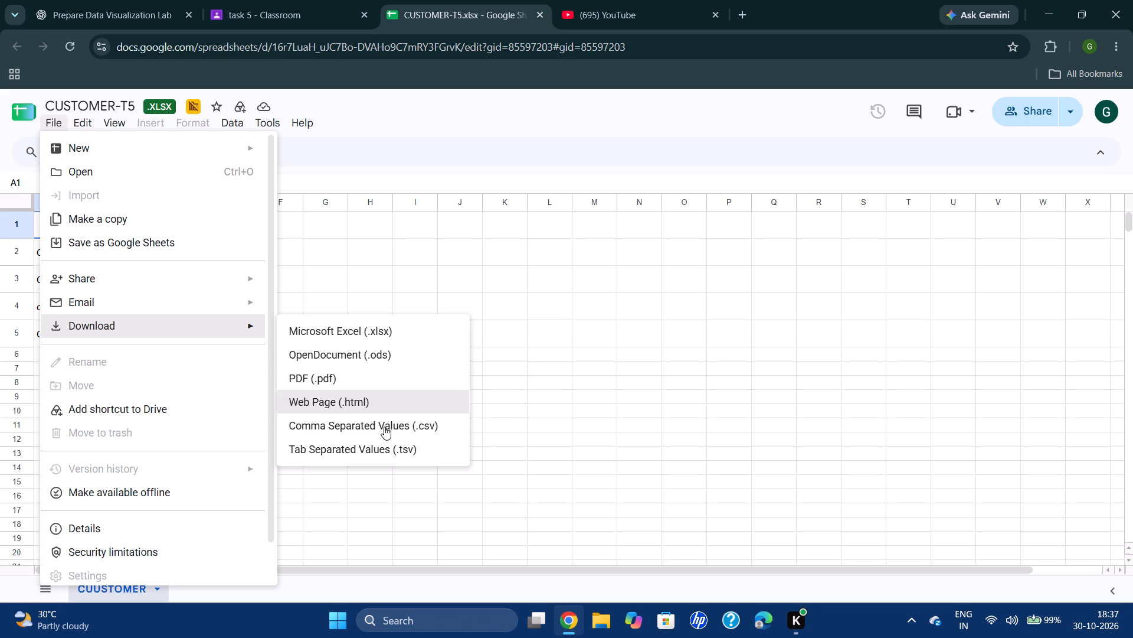
click(409, 422)
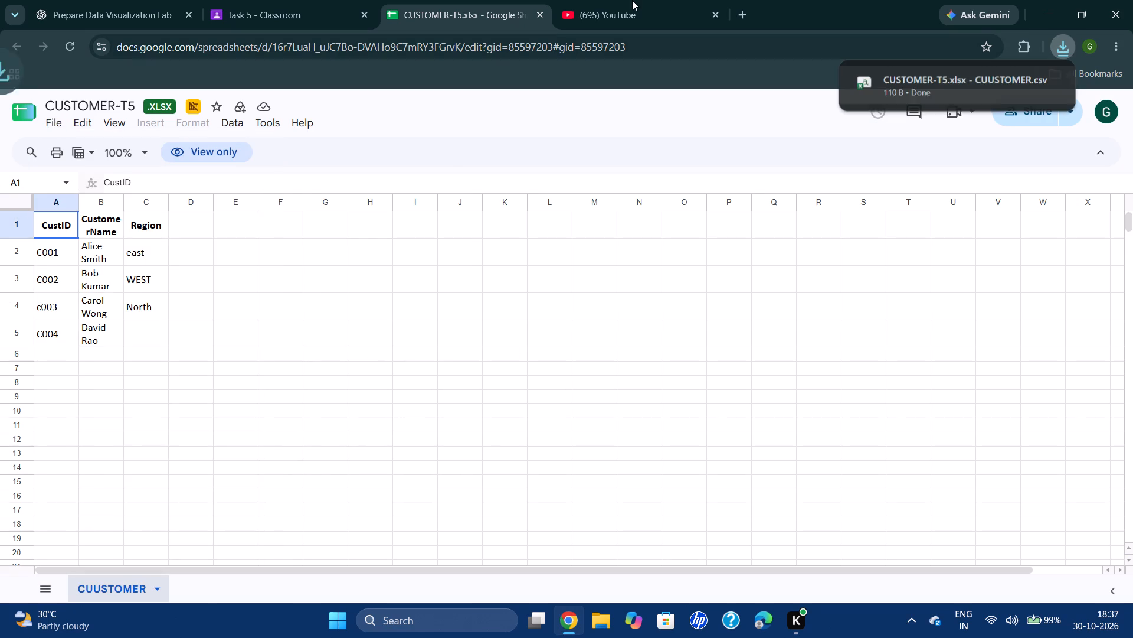
Locate the downloaded CUSTOMER-T5 CSV in the Downloads folder, move it to Documents, and return to the browser.
click(1021, 81)
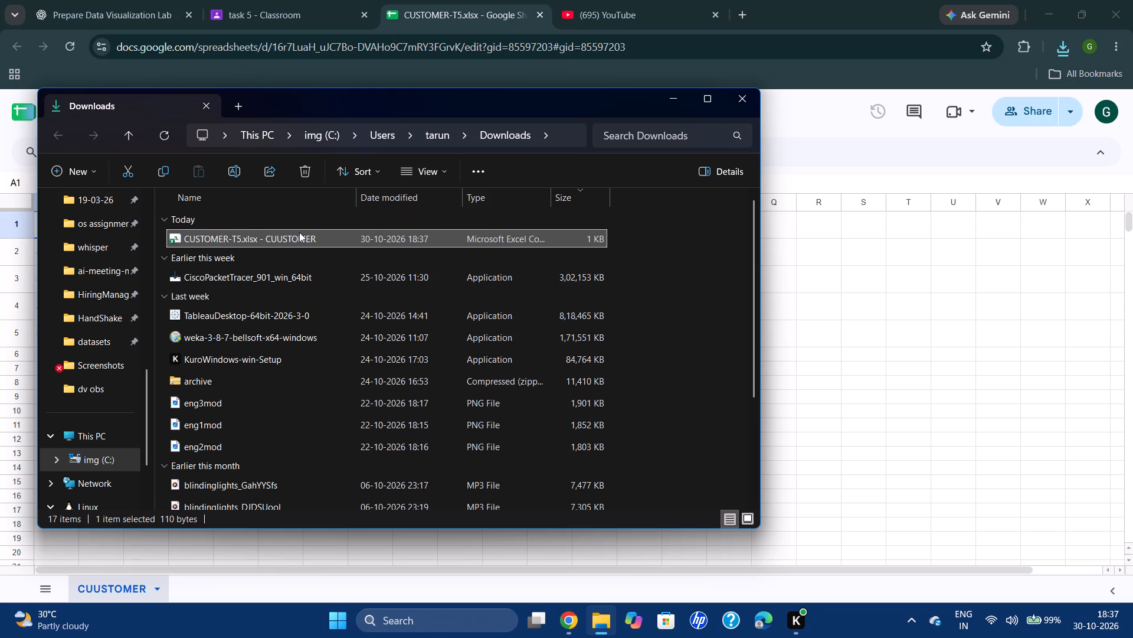
scroll(101, 347, up, 2)
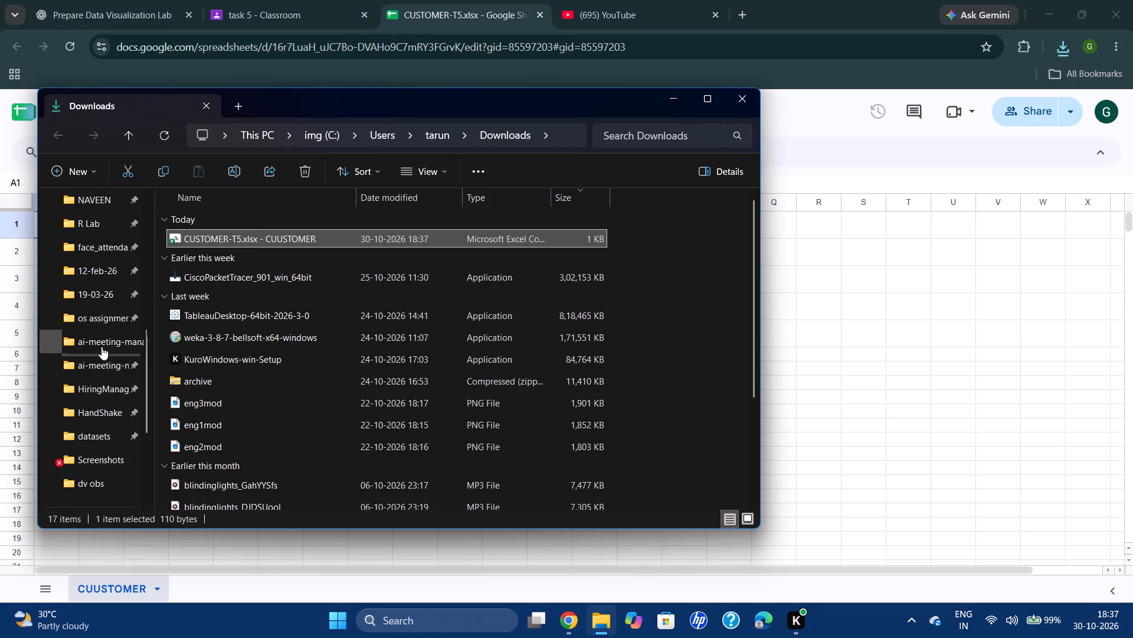
scroll(101, 347, up, 3)
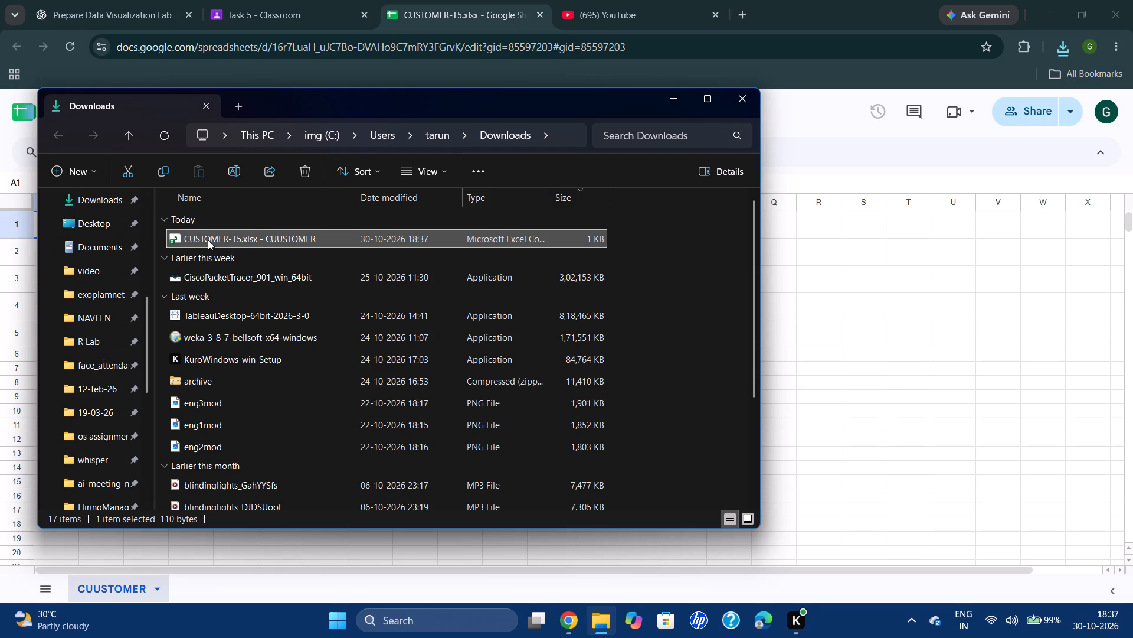
drag(208, 240, 91, 247)
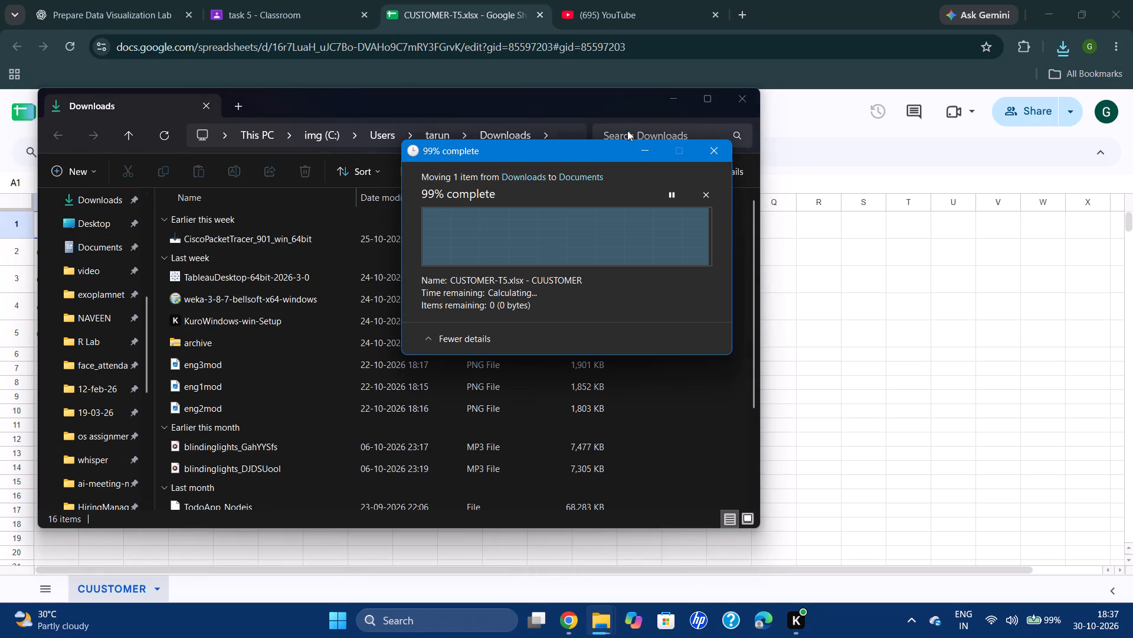
click(778, 4)
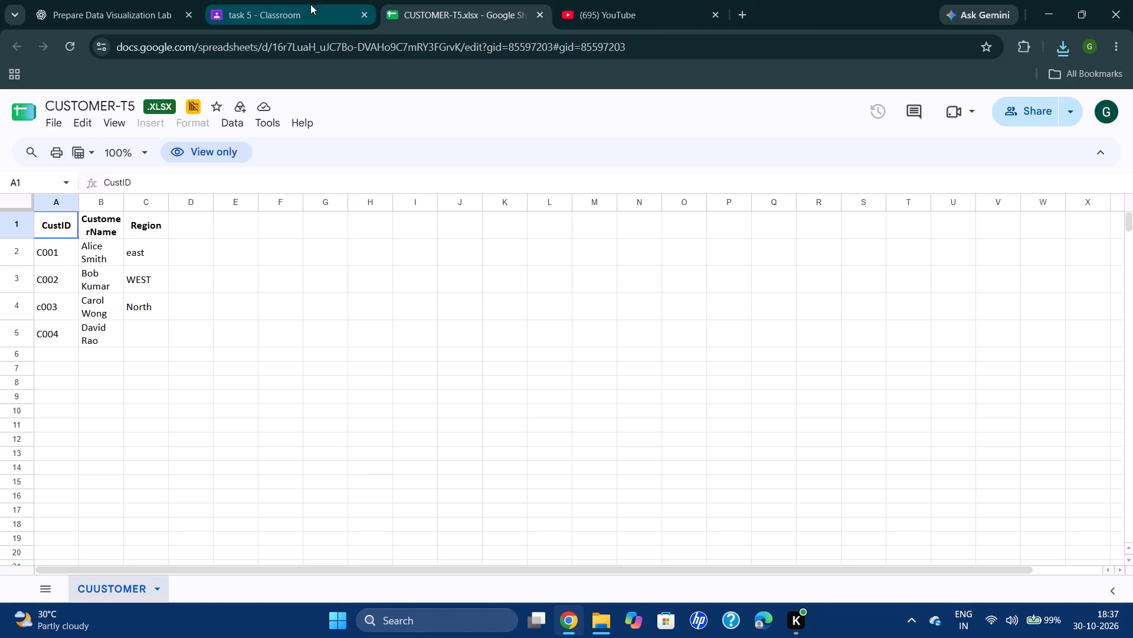
Open ORDER-T5.xlsx from the task 5 page in Google Sheets, download it as Microsoft Excel (.xlsx), and check the recent downloads.
click(310, 4)
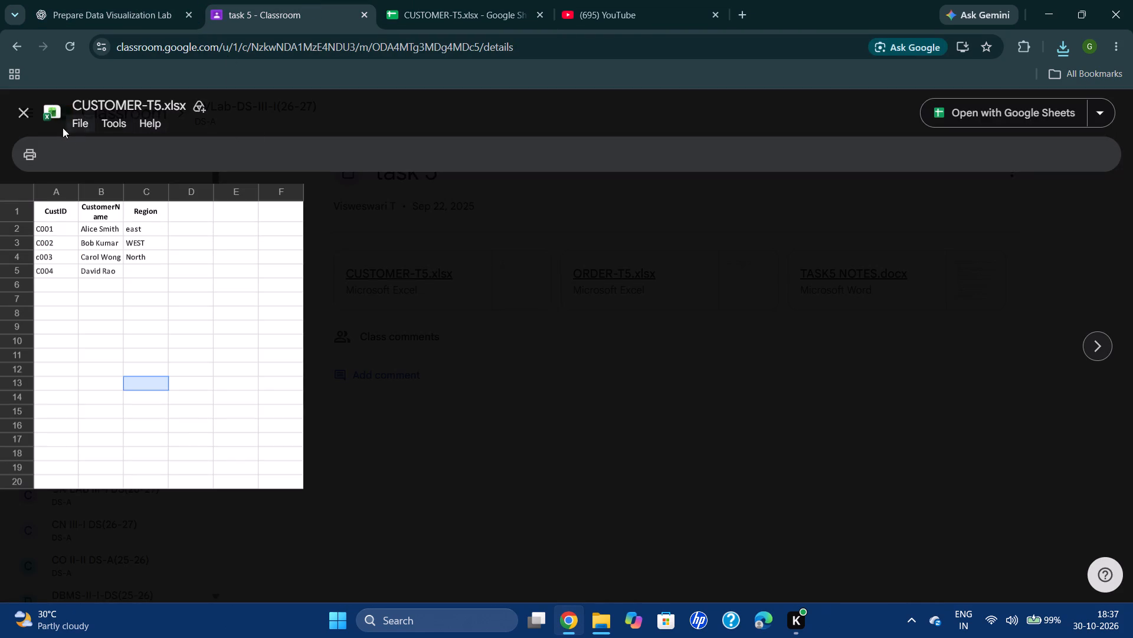
click(23, 121)
click(602, 274)
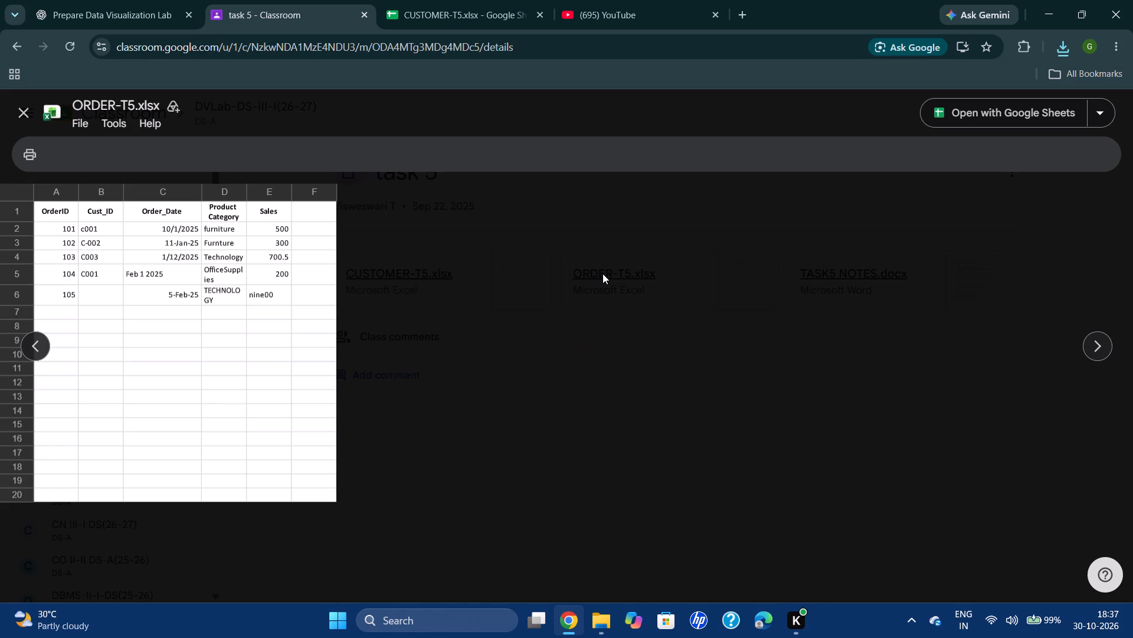
click(992, 123)
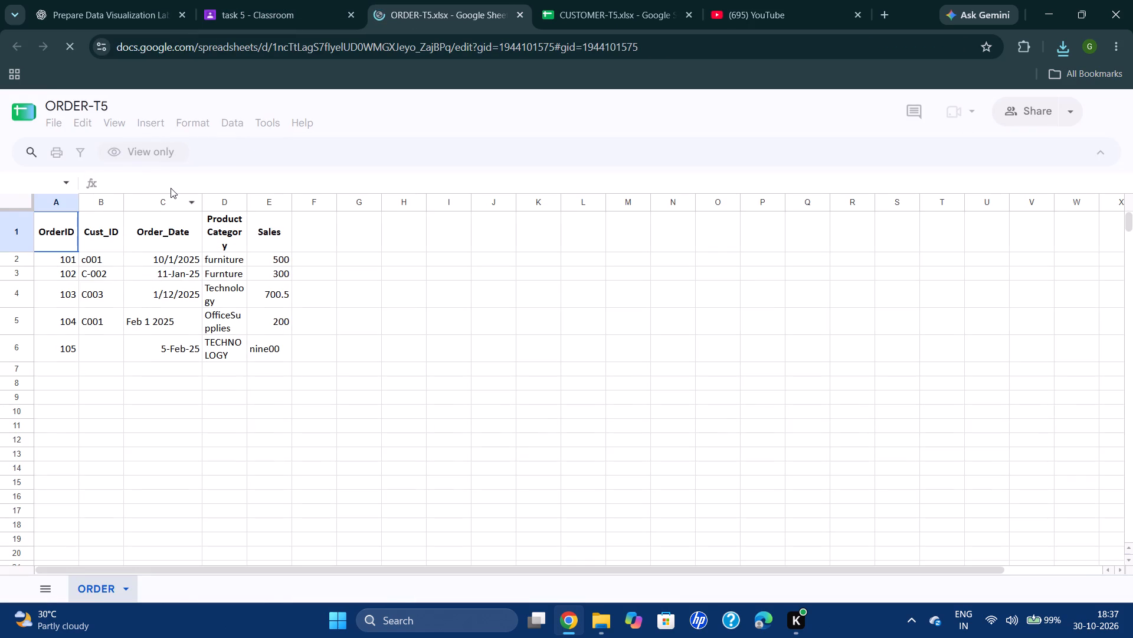
click(59, 131)
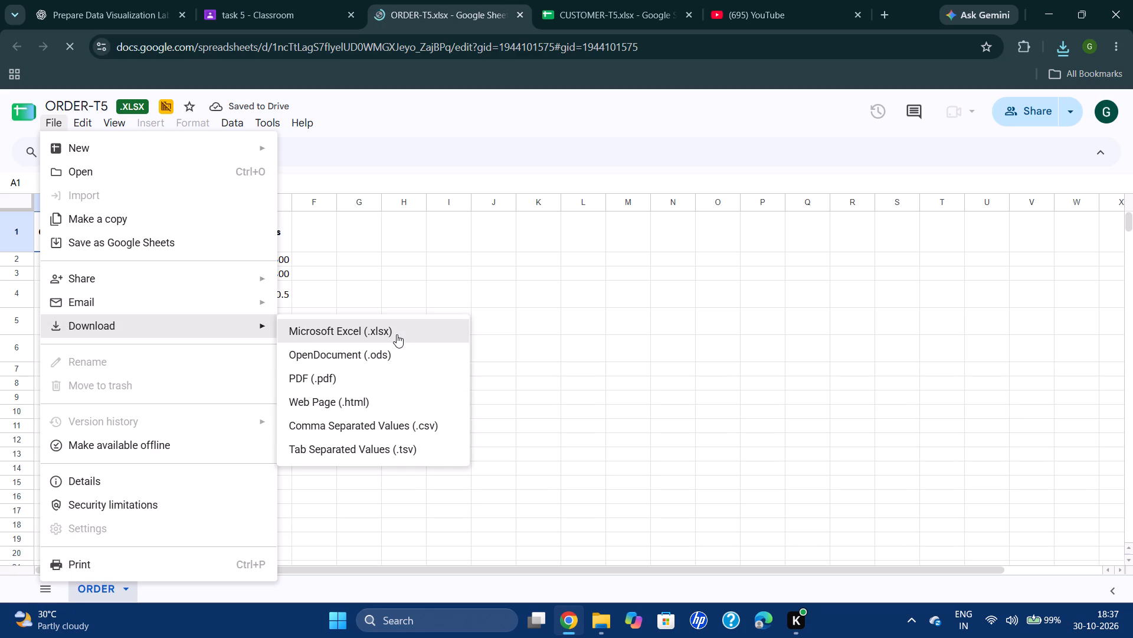
click(397, 334)
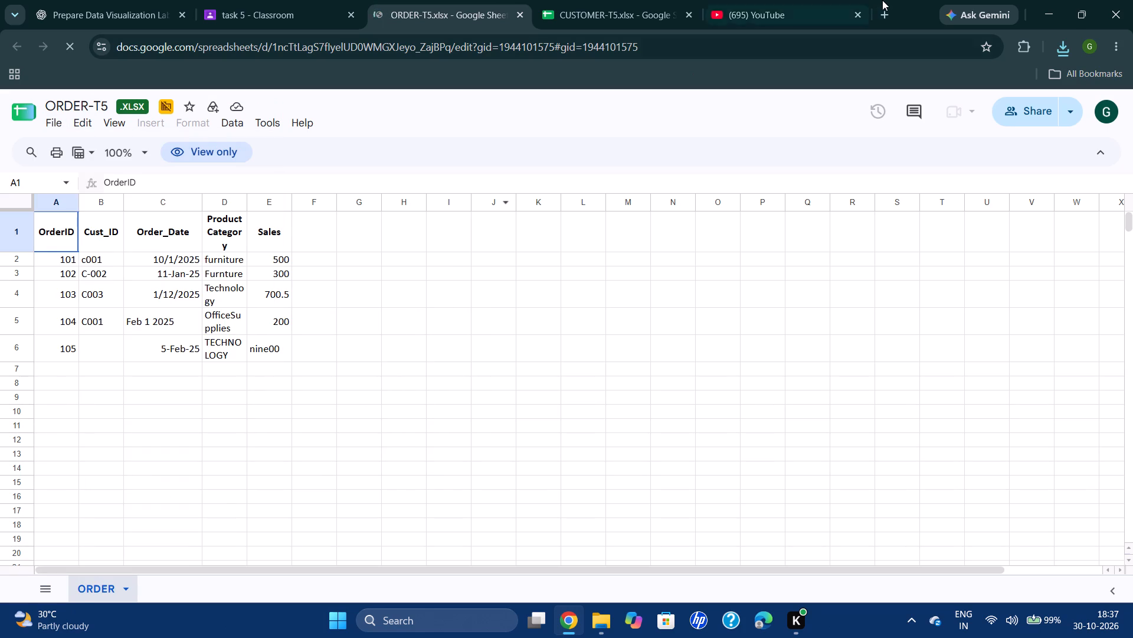
click(1062, 45)
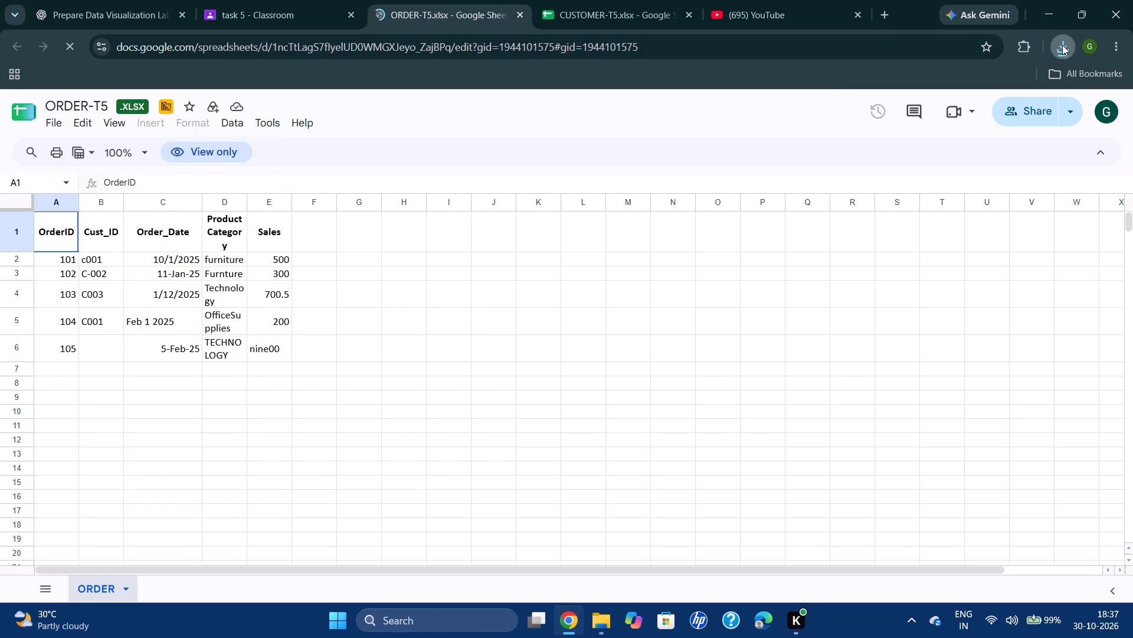
click(1028, 110)
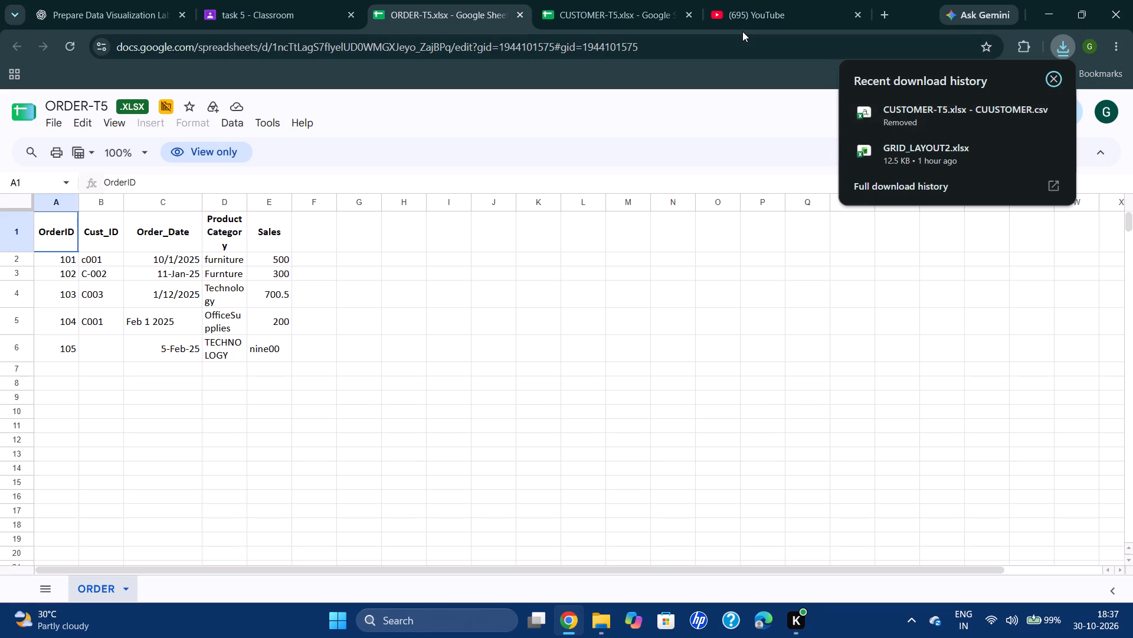
Play the POOR BOY mix from the YouTube home feed.
click(744, 16)
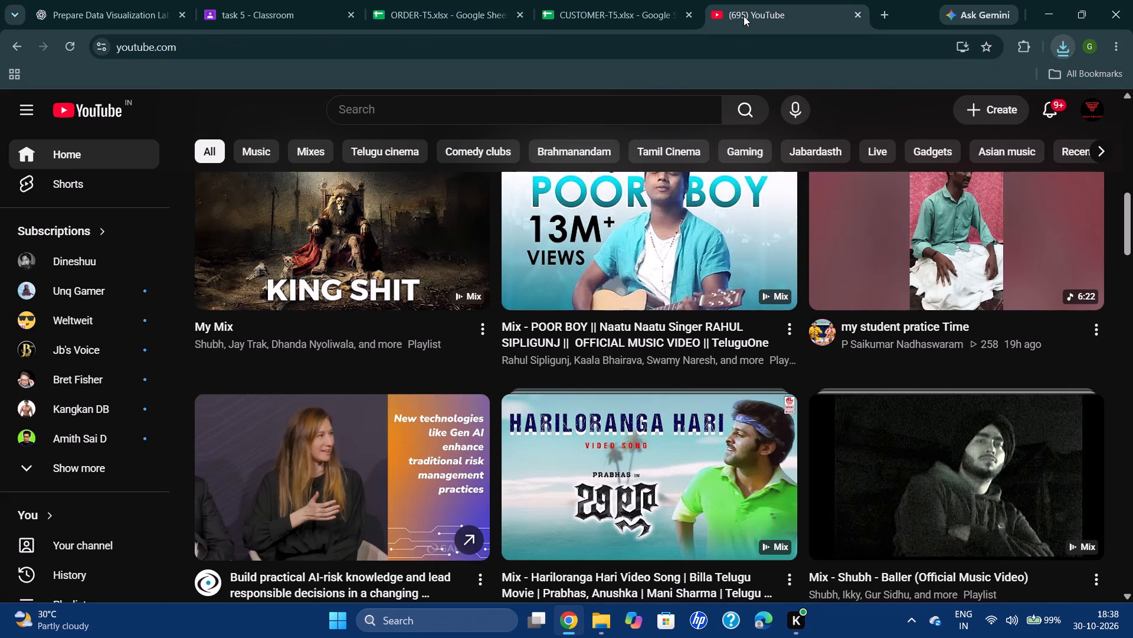
click(597, 294)
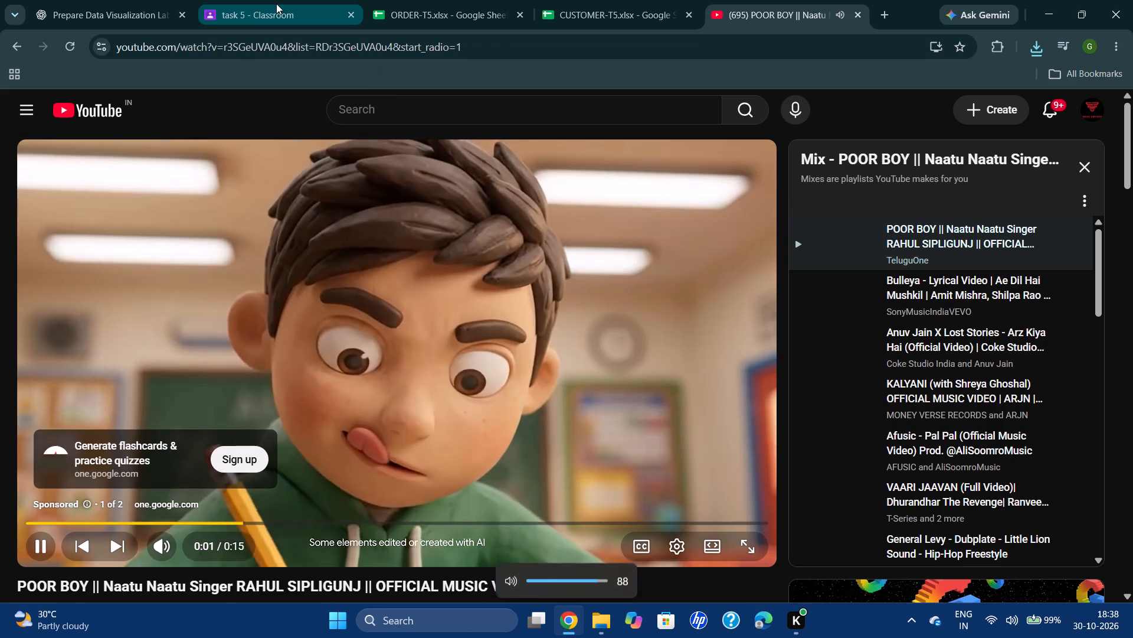
Close the task 5 Classroom page.
click(276, 4)
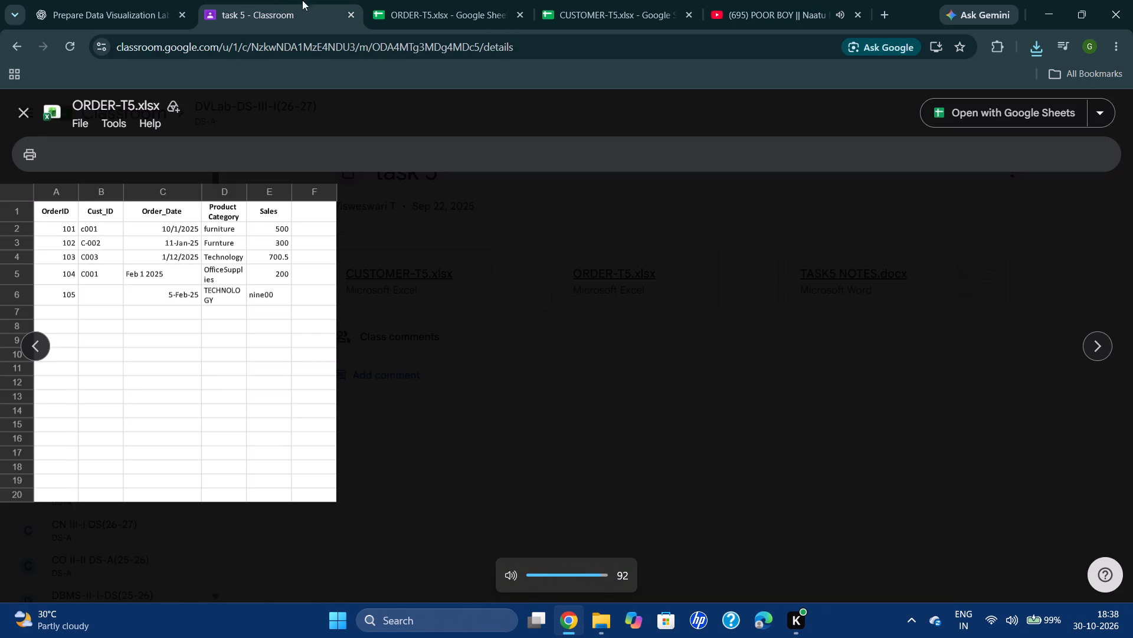
click(351, 15)
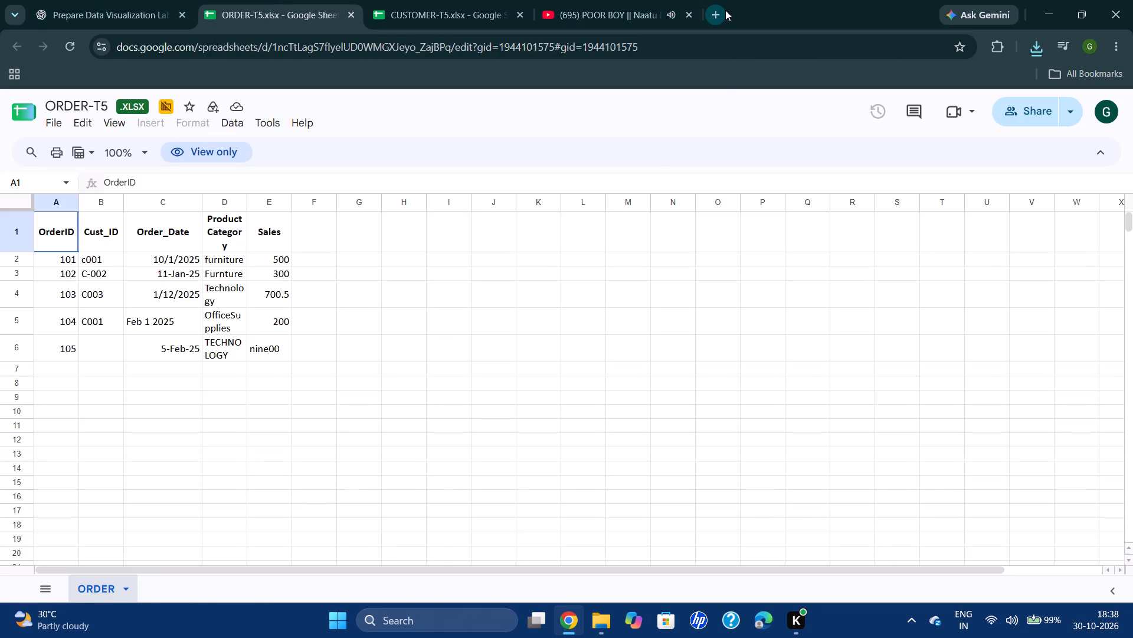
Locate the downloaded ORDER-T5 file in the Downloads folder, move it to Documents, and return to the browser.
click(1026, 51)
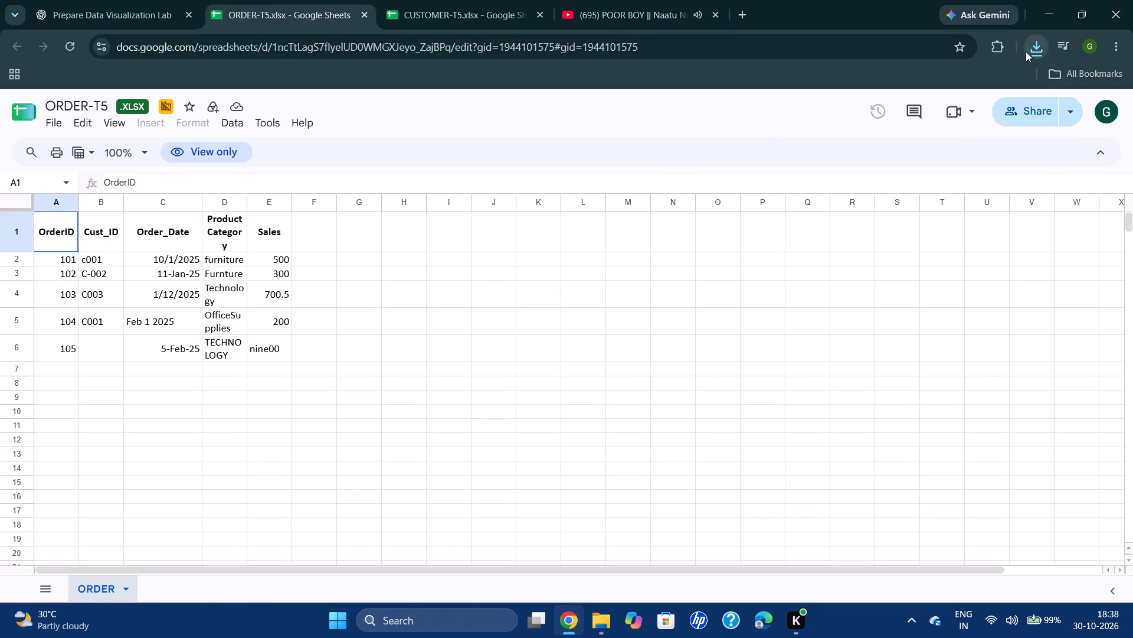
click(1000, 112)
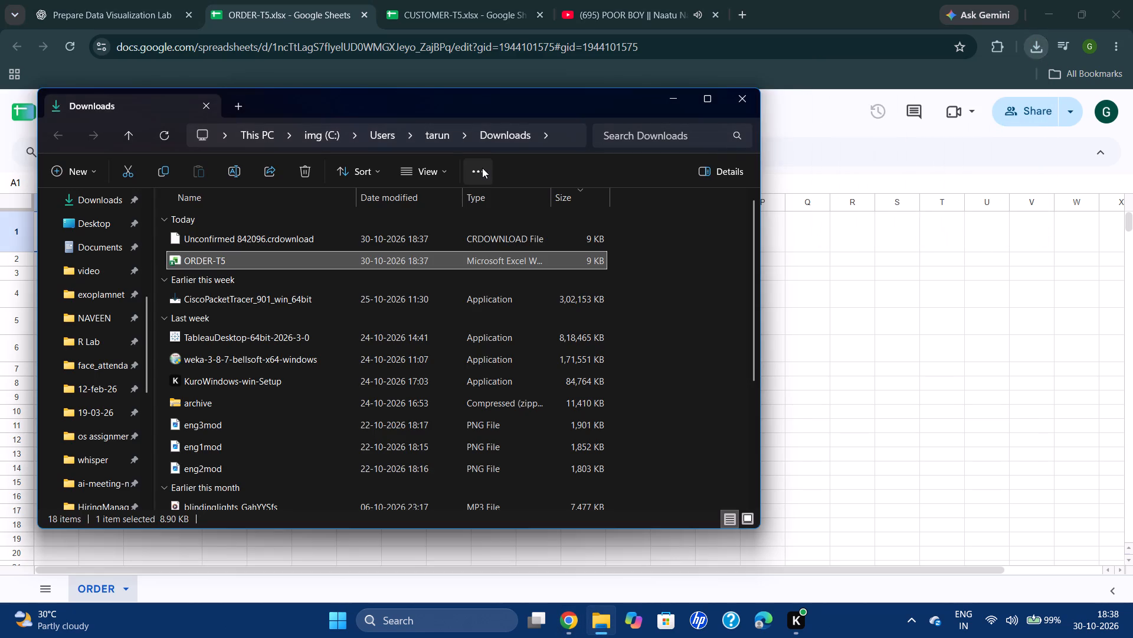
drag(201, 263, 113, 246)
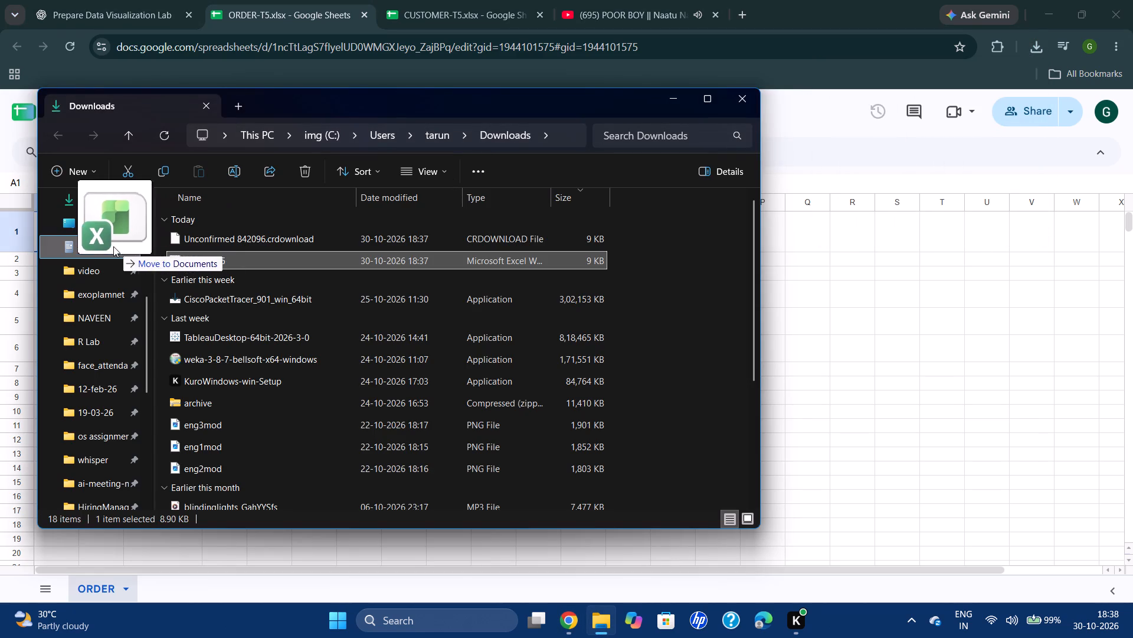
drag(113, 246, 103, 246)
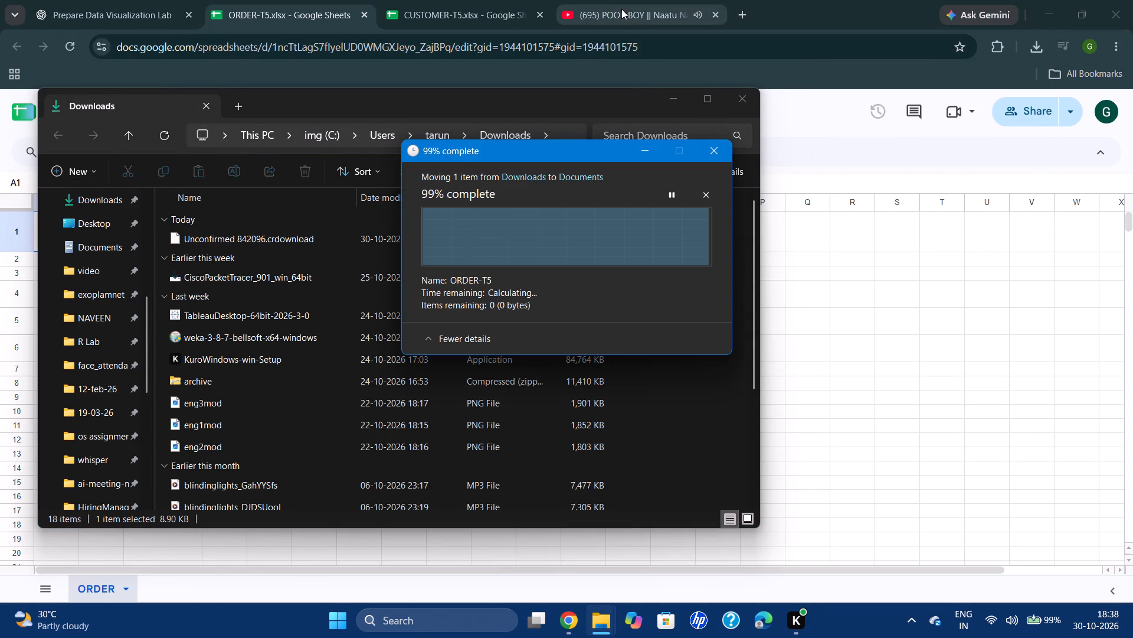
click(672, 99)
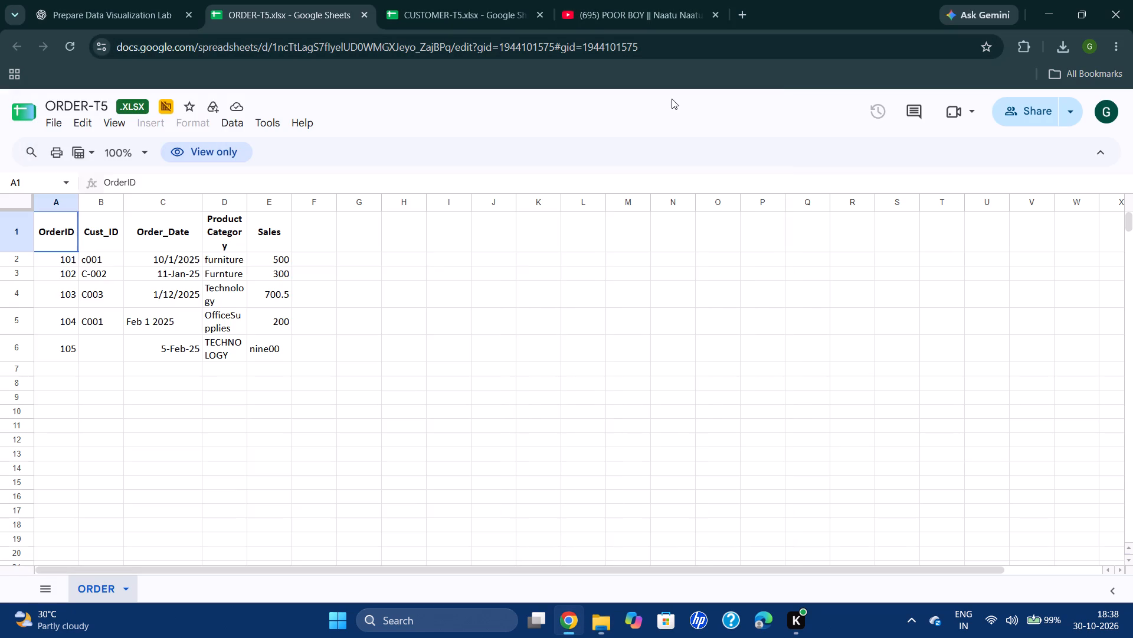
Skip the ad on the POOR BOY video and jump ahead through its opening 20 seconds.
click(633, 0)
click(739, 503)
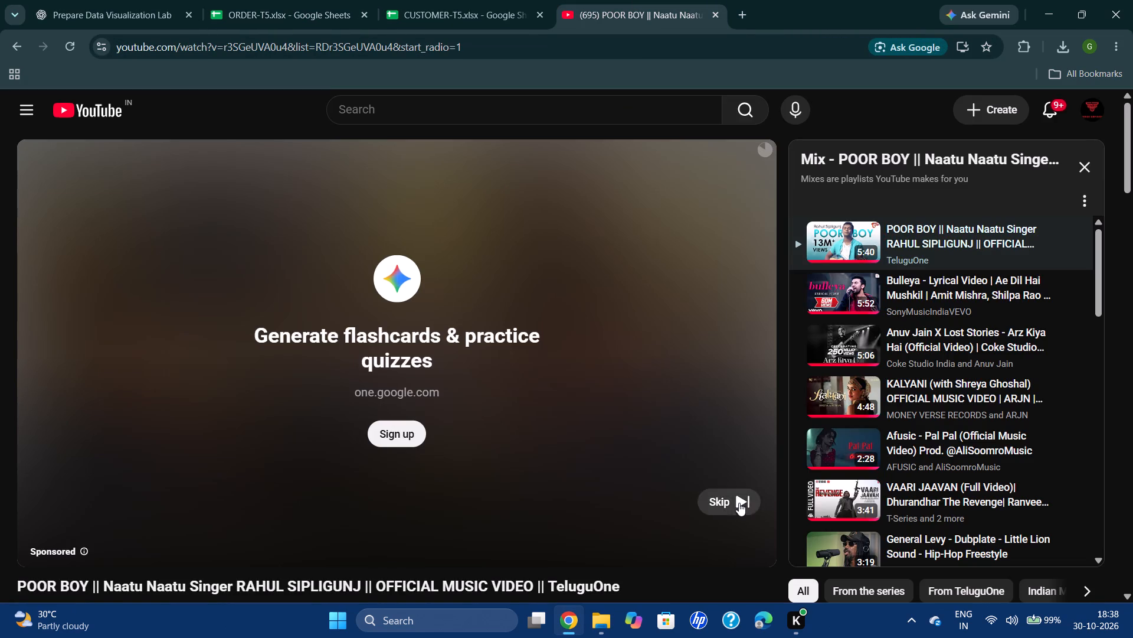
key(Right)
key(Right)
key(Right)
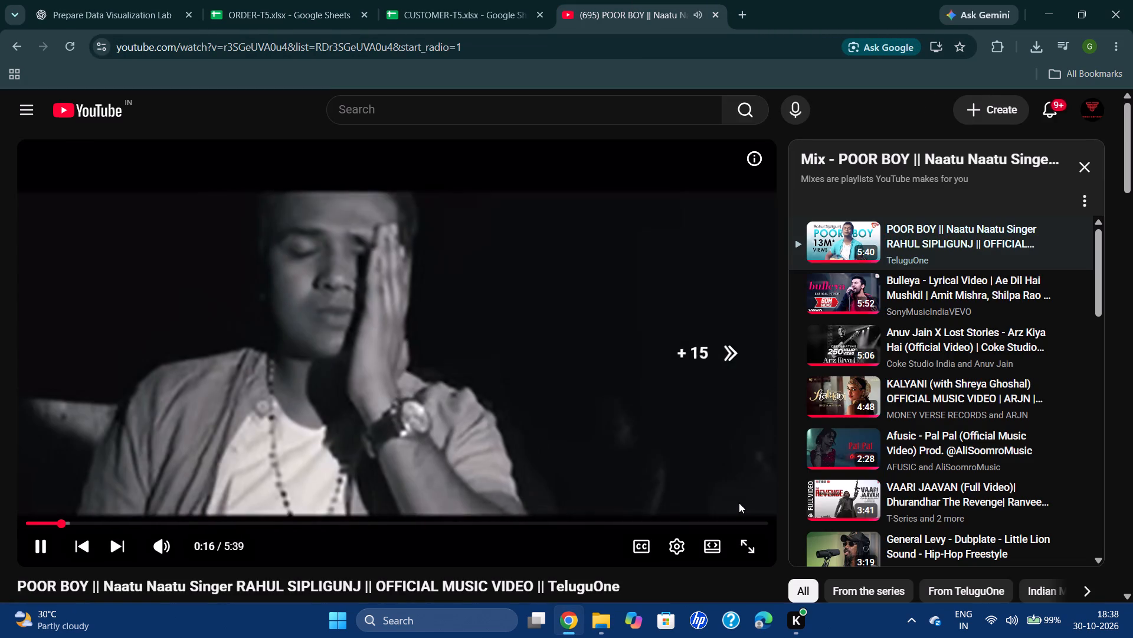
key(Right)
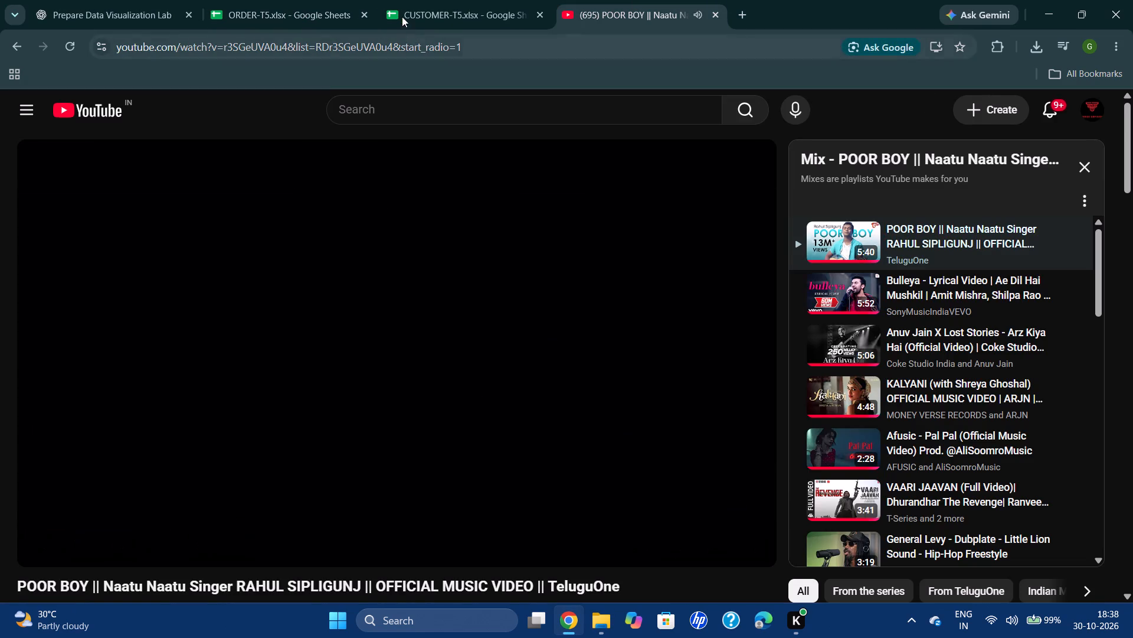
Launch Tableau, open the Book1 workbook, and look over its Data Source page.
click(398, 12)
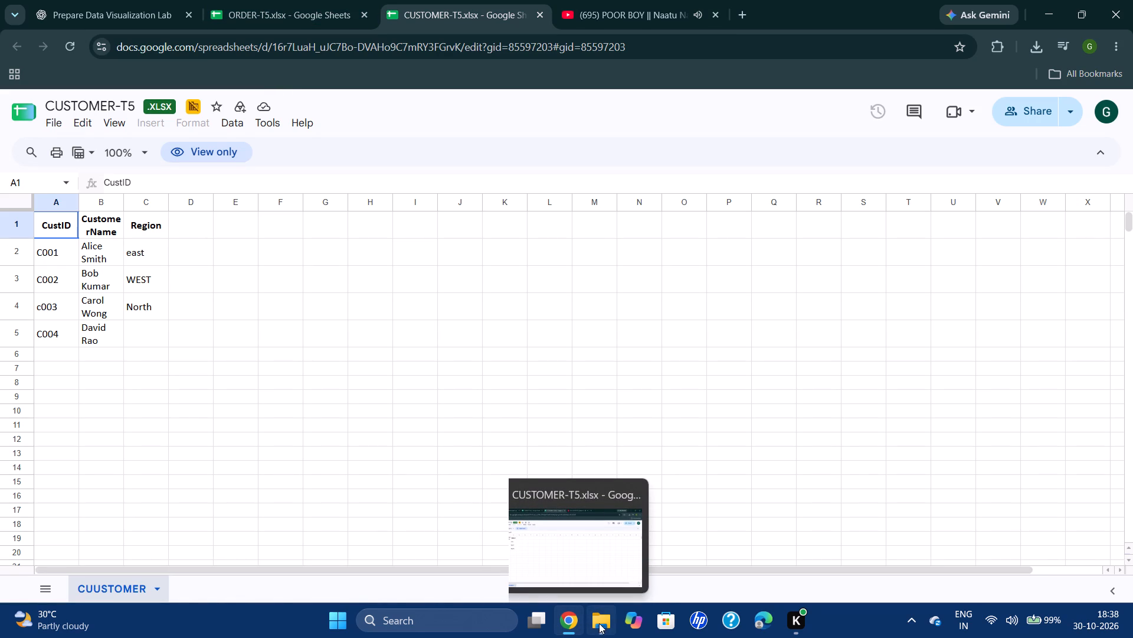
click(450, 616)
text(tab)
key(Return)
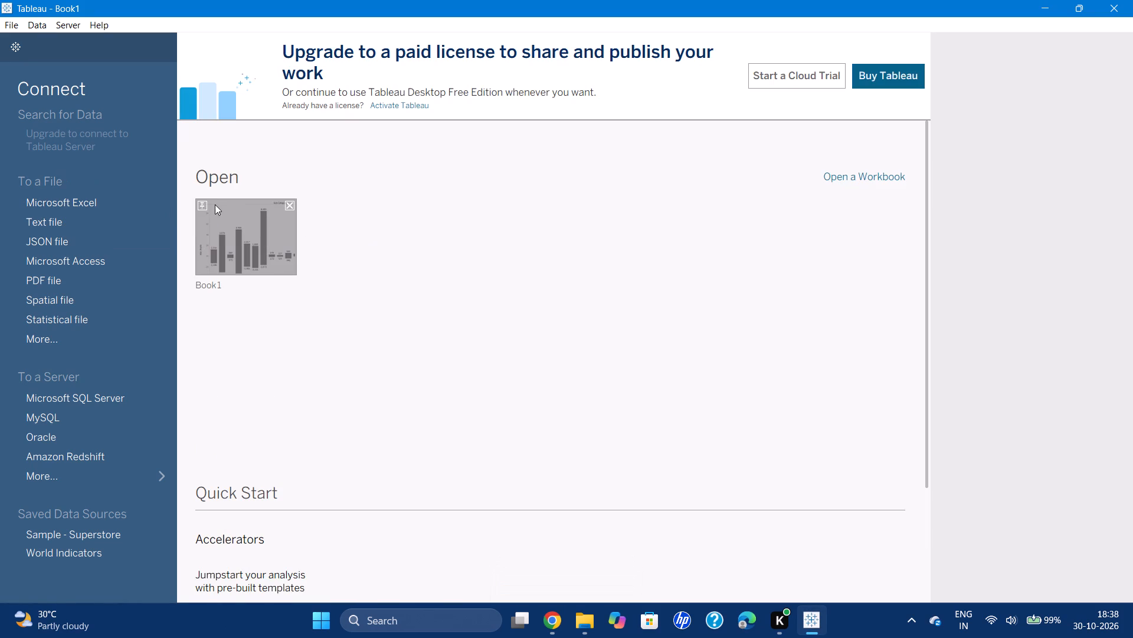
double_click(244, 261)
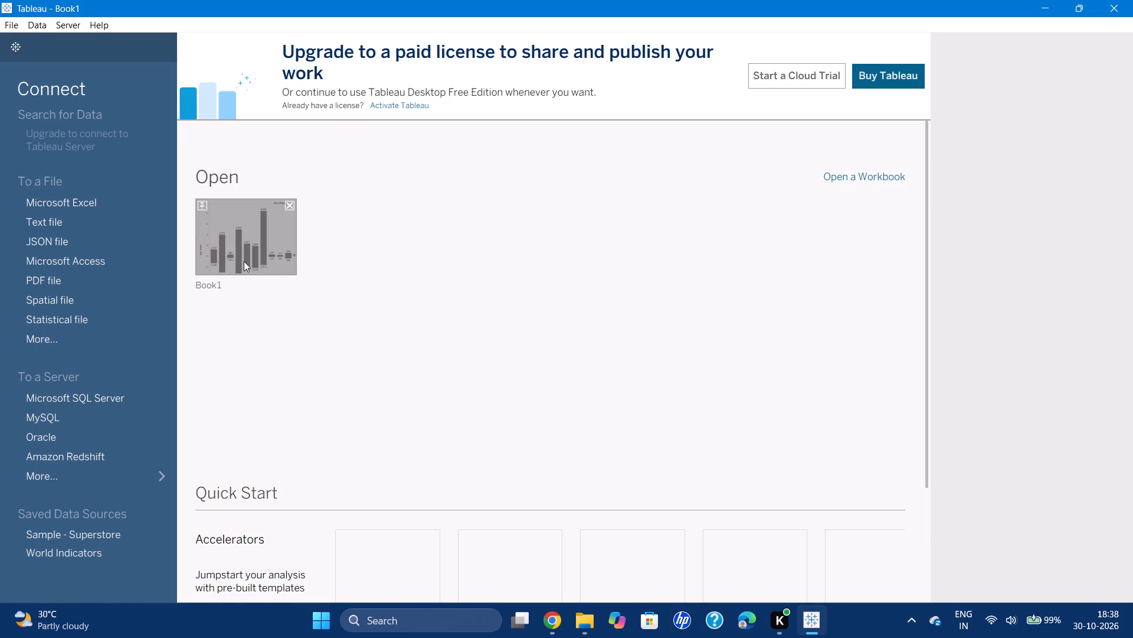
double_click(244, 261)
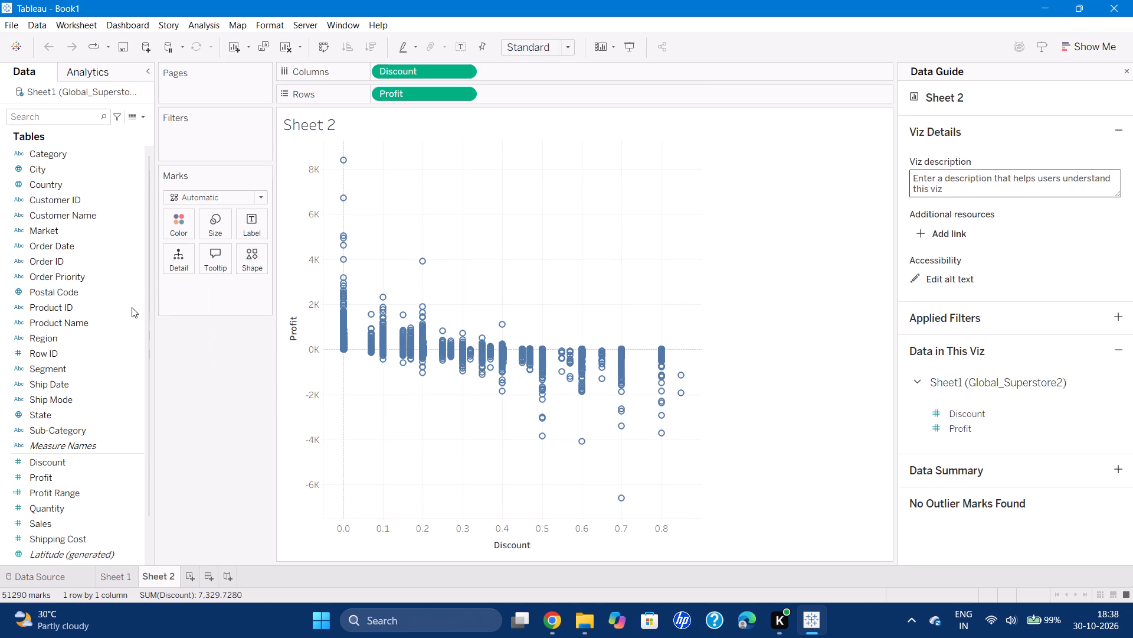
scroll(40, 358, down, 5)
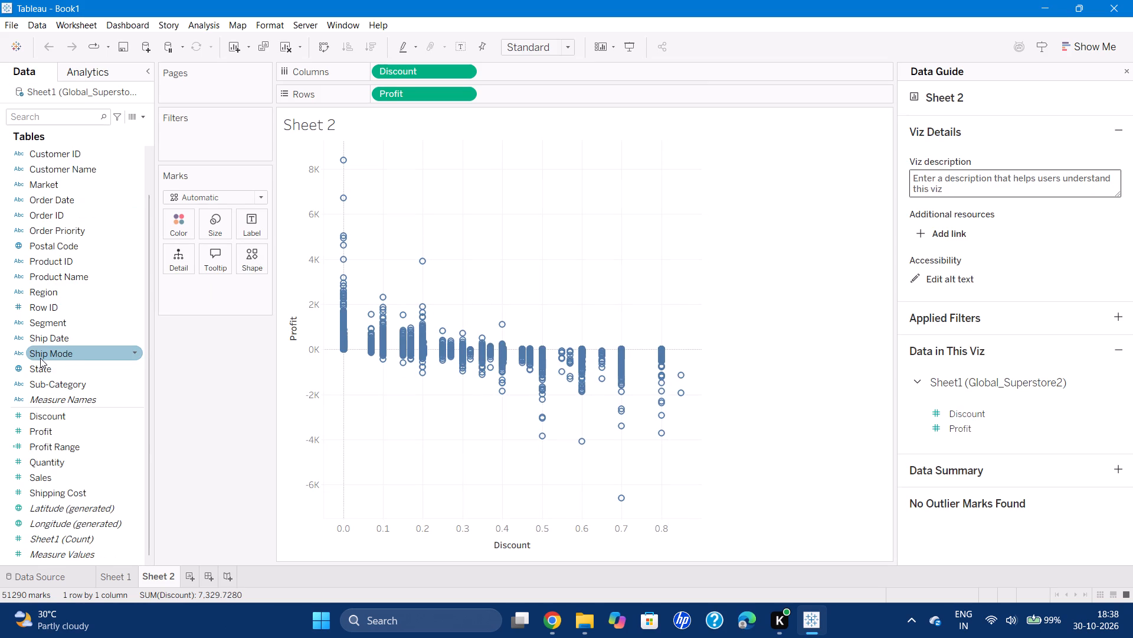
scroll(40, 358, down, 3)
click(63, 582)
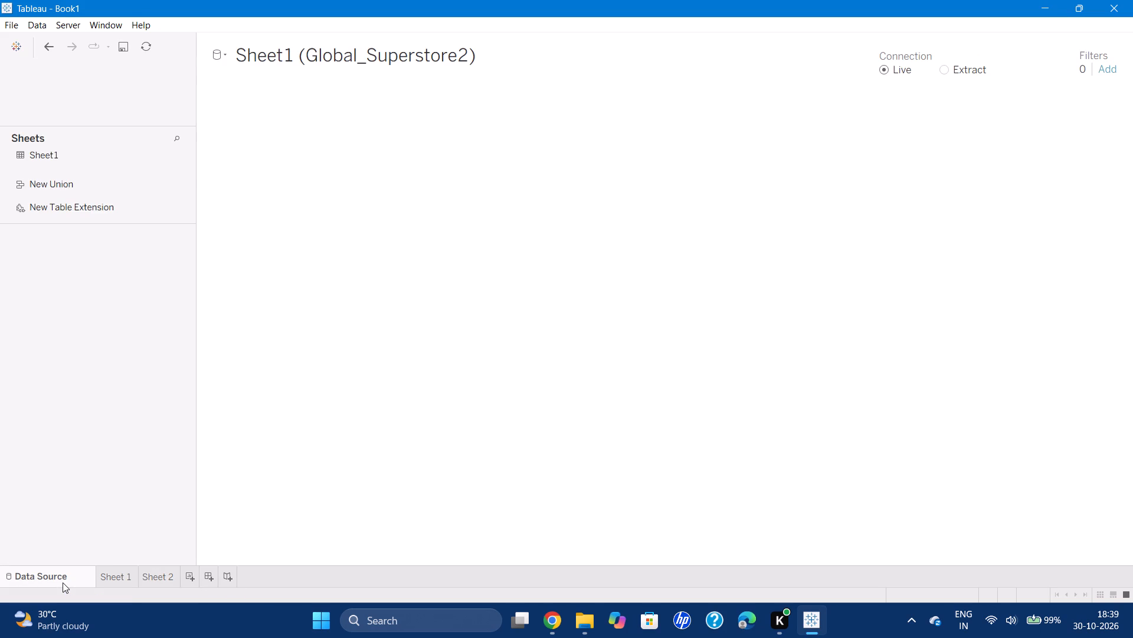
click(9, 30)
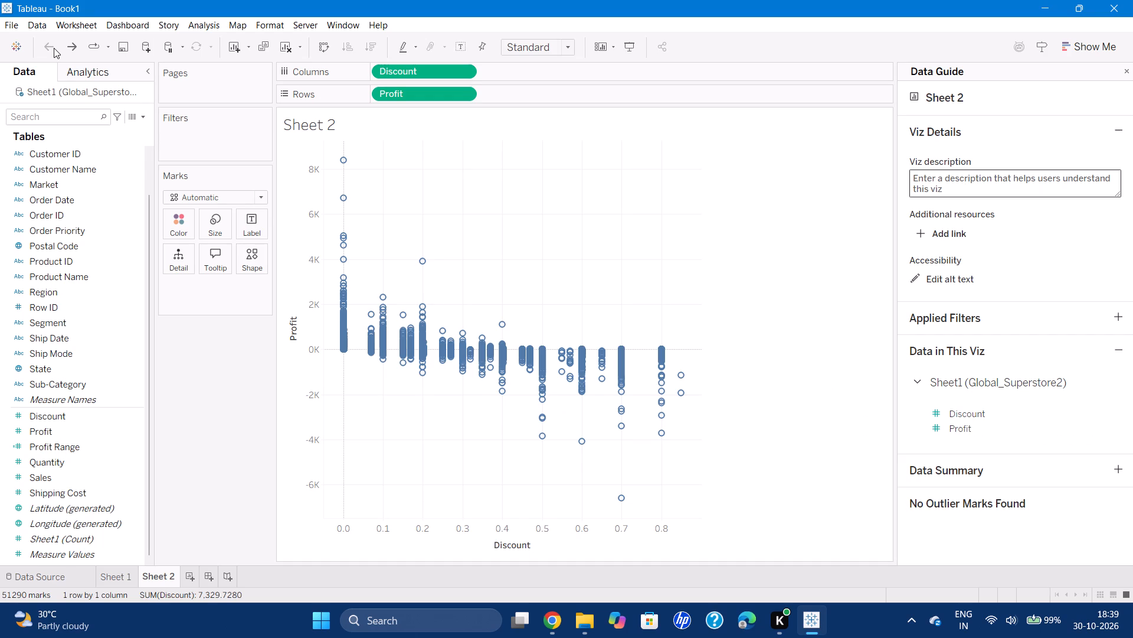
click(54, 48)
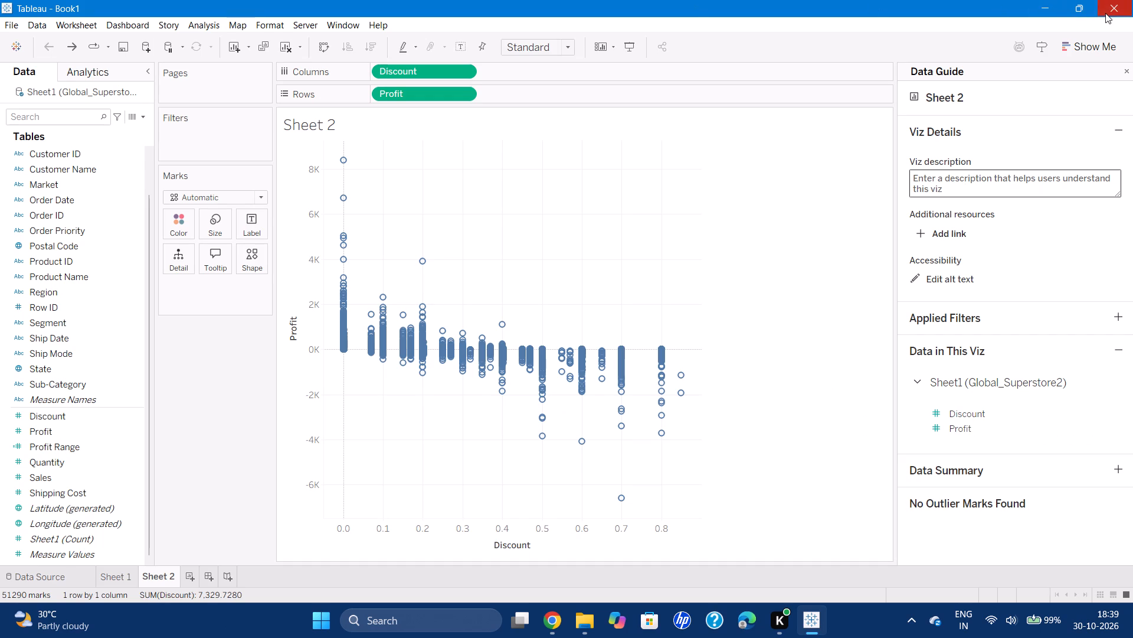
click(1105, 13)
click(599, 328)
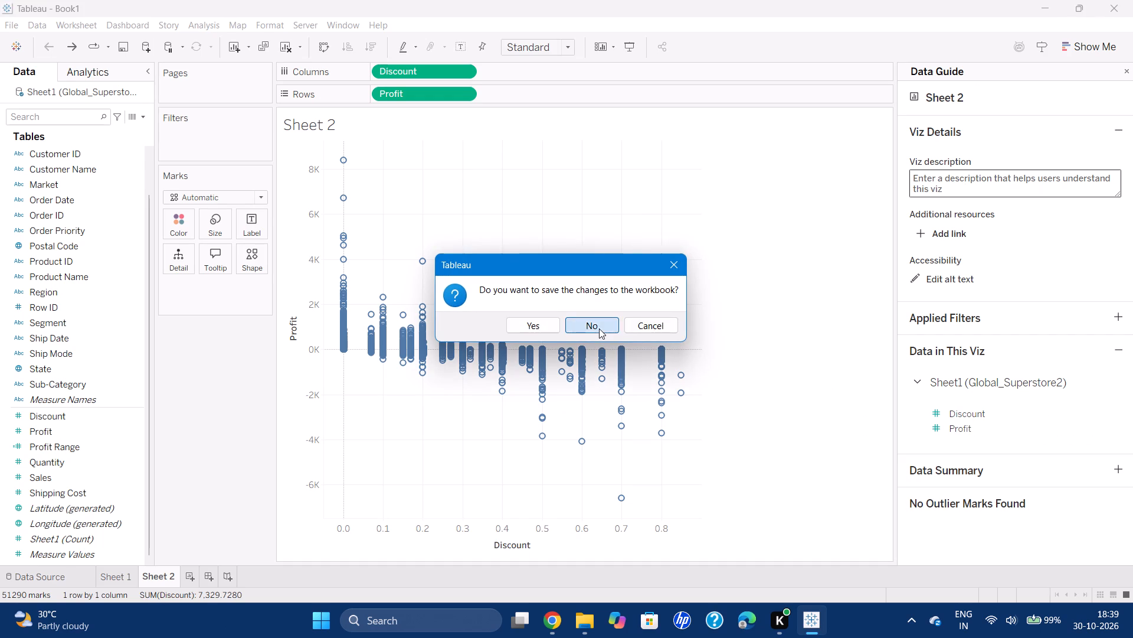
Launch Tableau 2026.3 from the recent searches.
drag(408, 635, 418, 620)
click(418, 620)
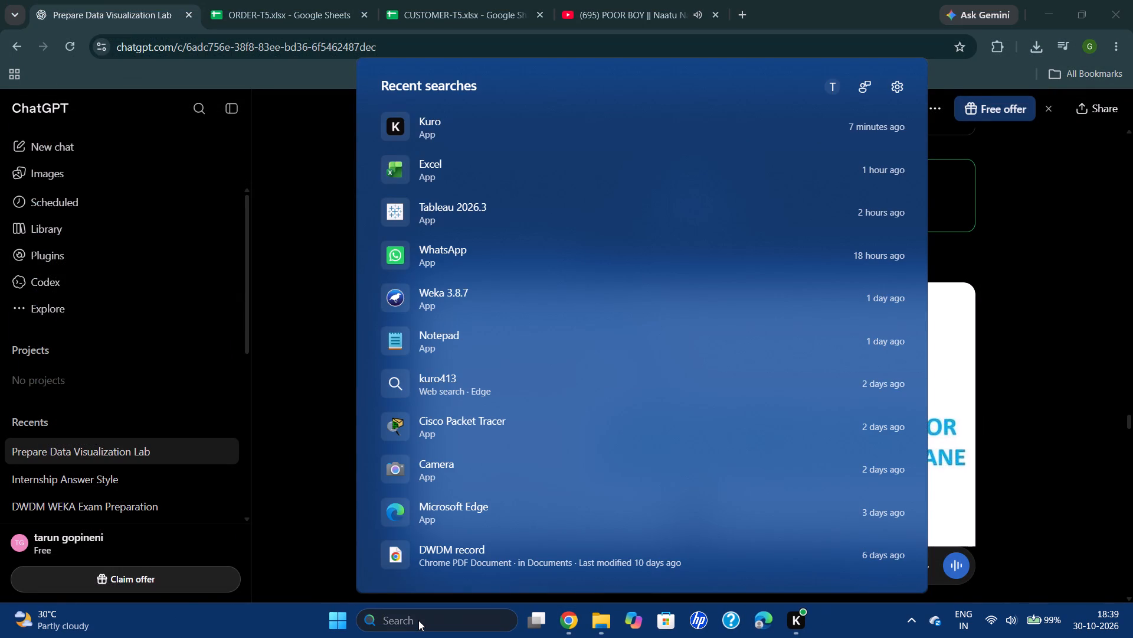
click(516, 216)
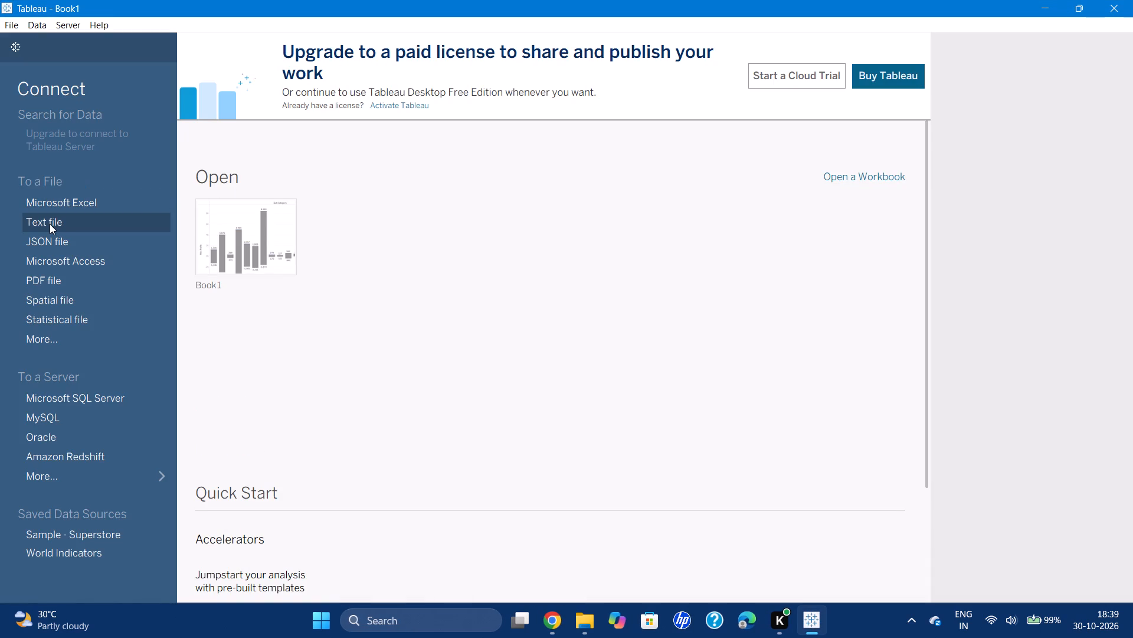
Look through the text files in the Documents folder for the Order and Customer datasets, and dismiss the file chooser.
click(50, 224)
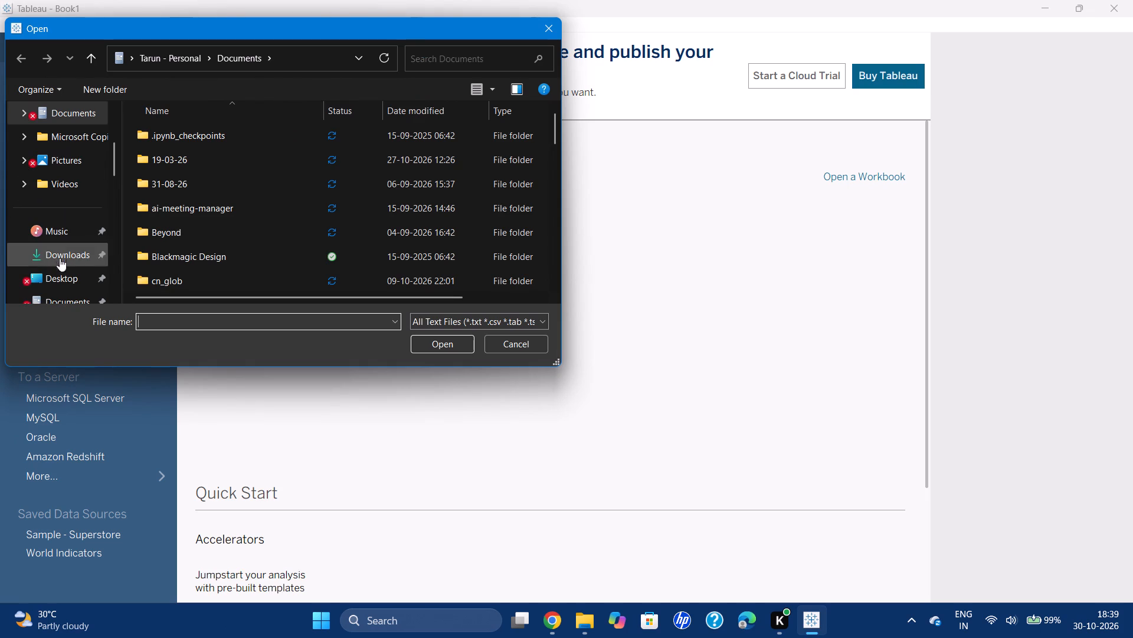
scroll(60, 273, down, 1)
double_click(50, 236)
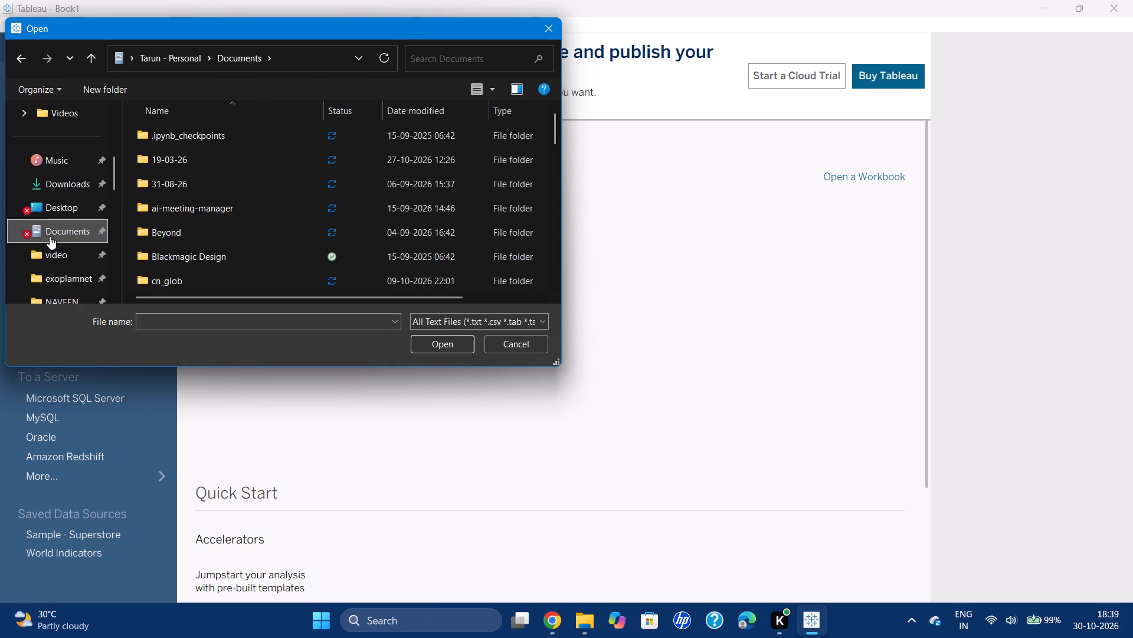
scroll(220, 213, down, 1)
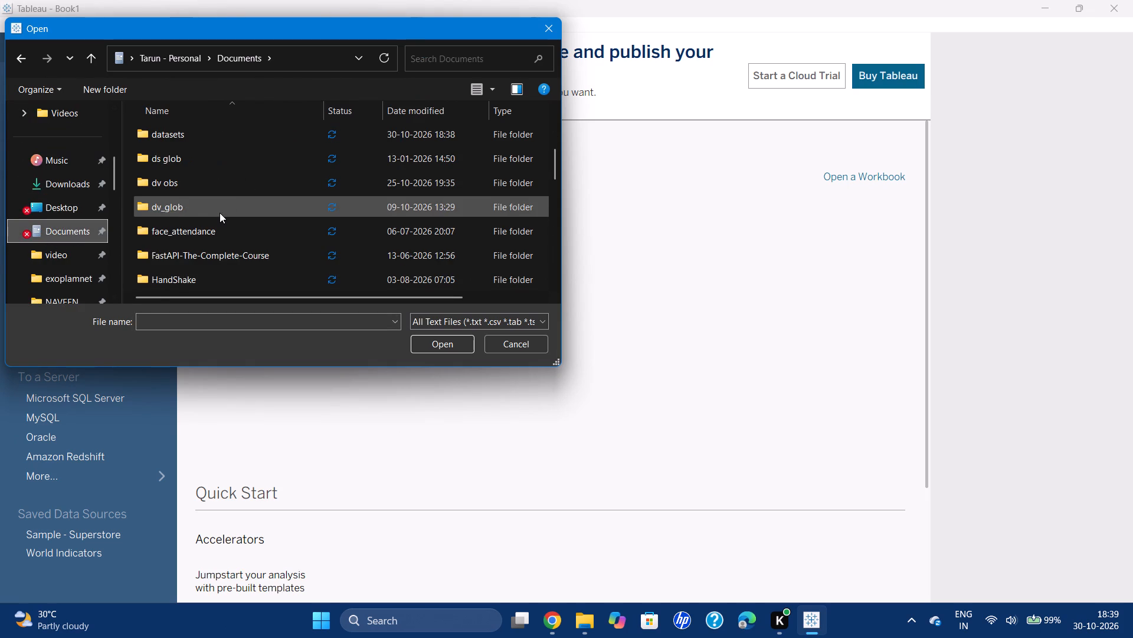
scroll(220, 213, down, 2)
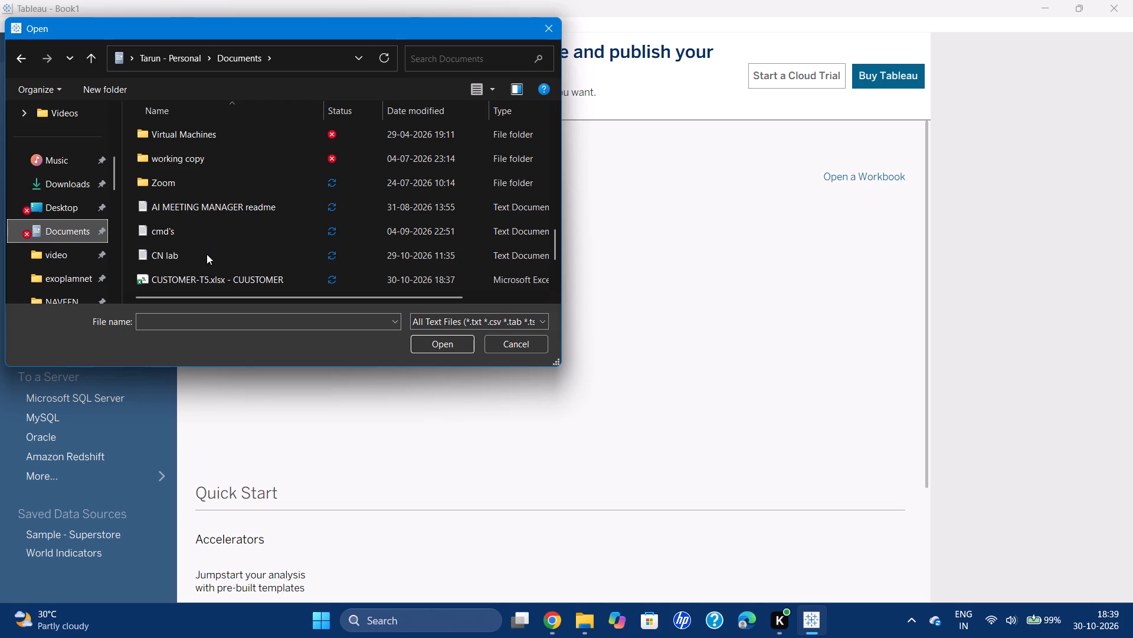
scroll(207, 254, down, 2)
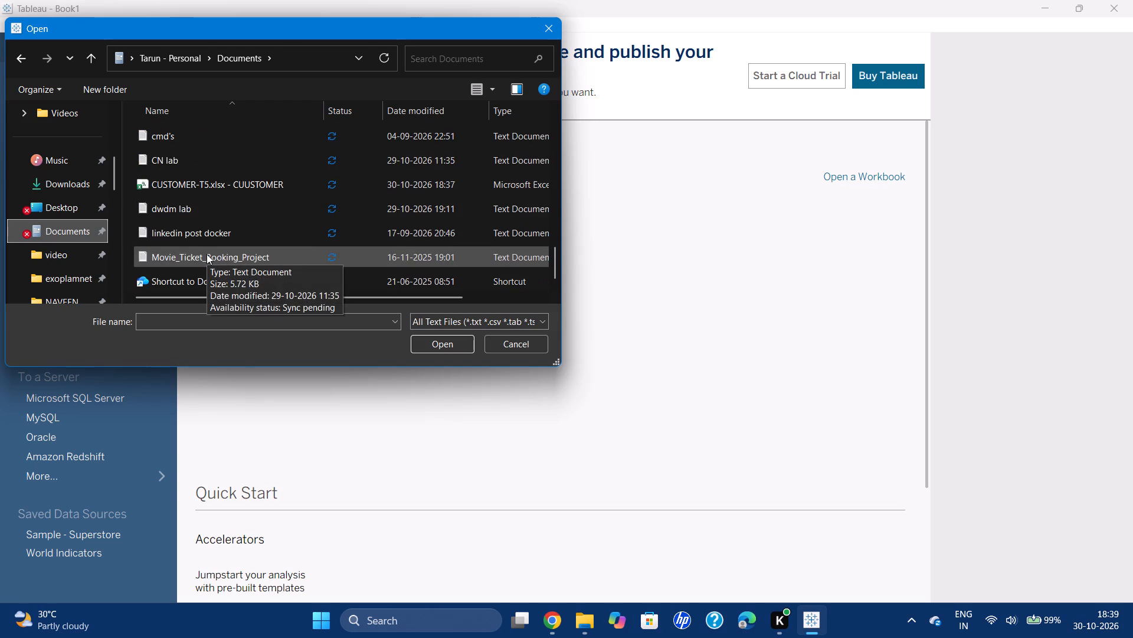
scroll(207, 254, down, 2)
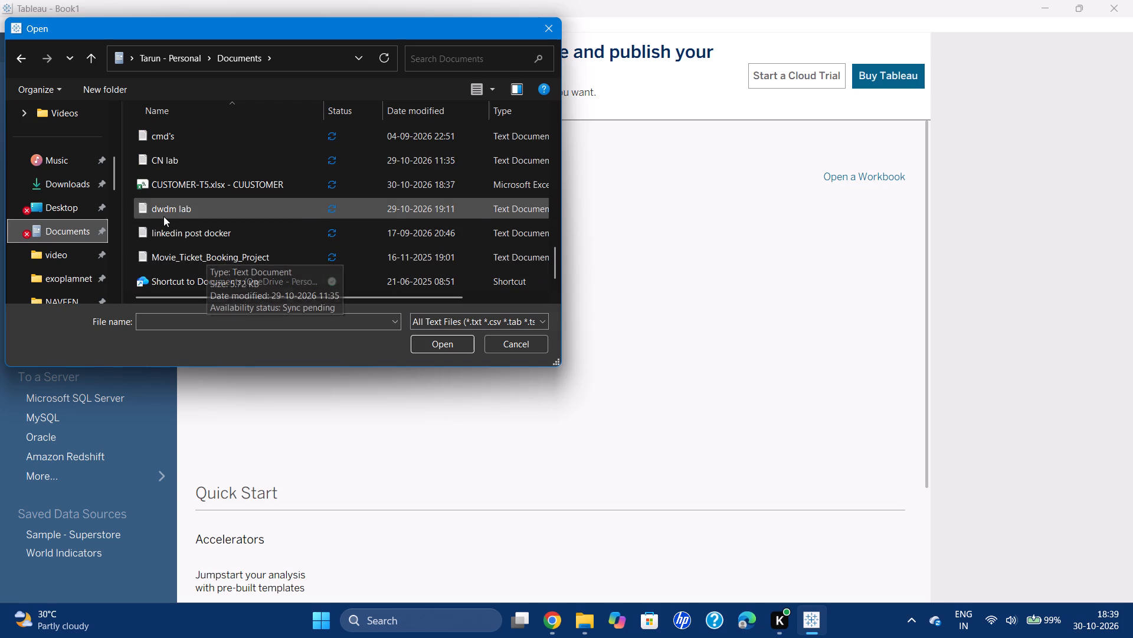
scroll(163, 216, up, 2)
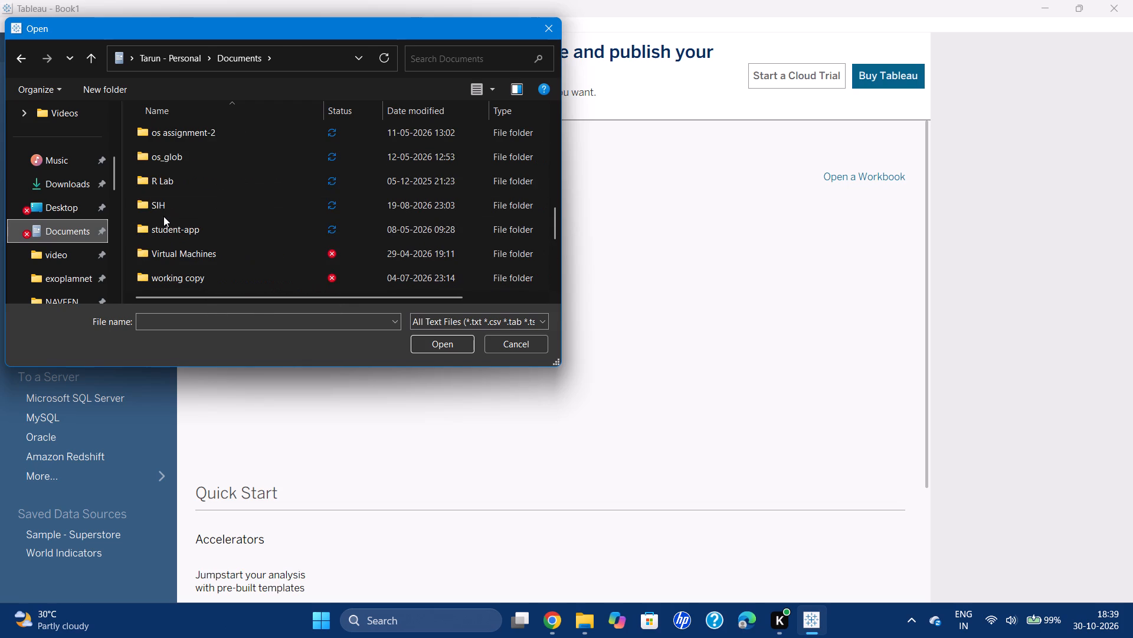
scroll(163, 216, up, 2)
scroll(163, 216, down, 3)
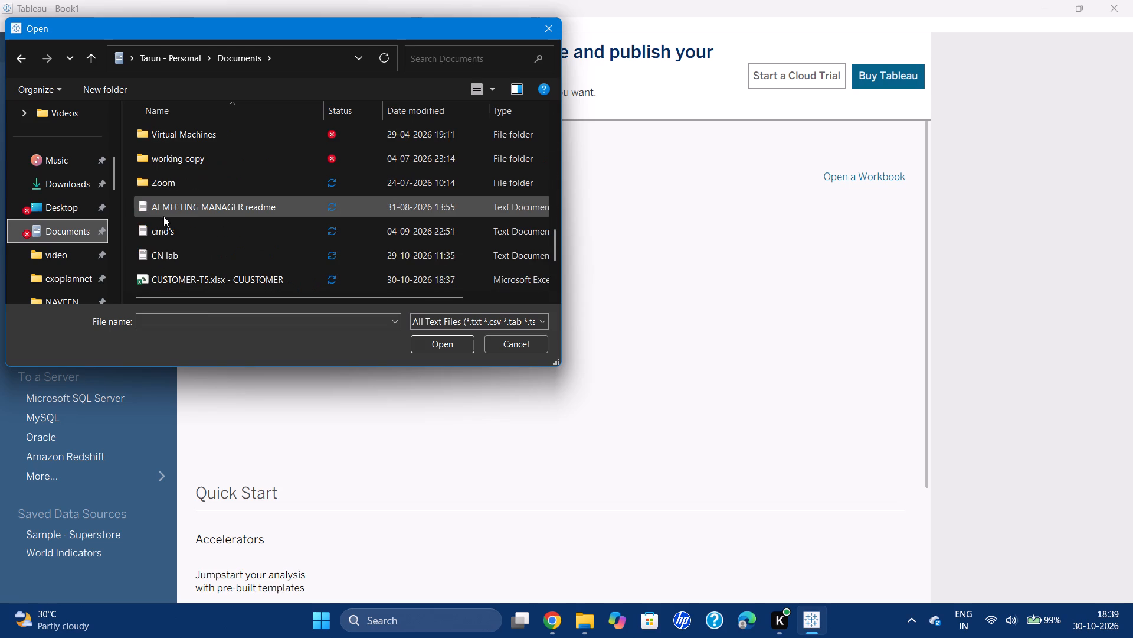
scroll(163, 216, down, 1)
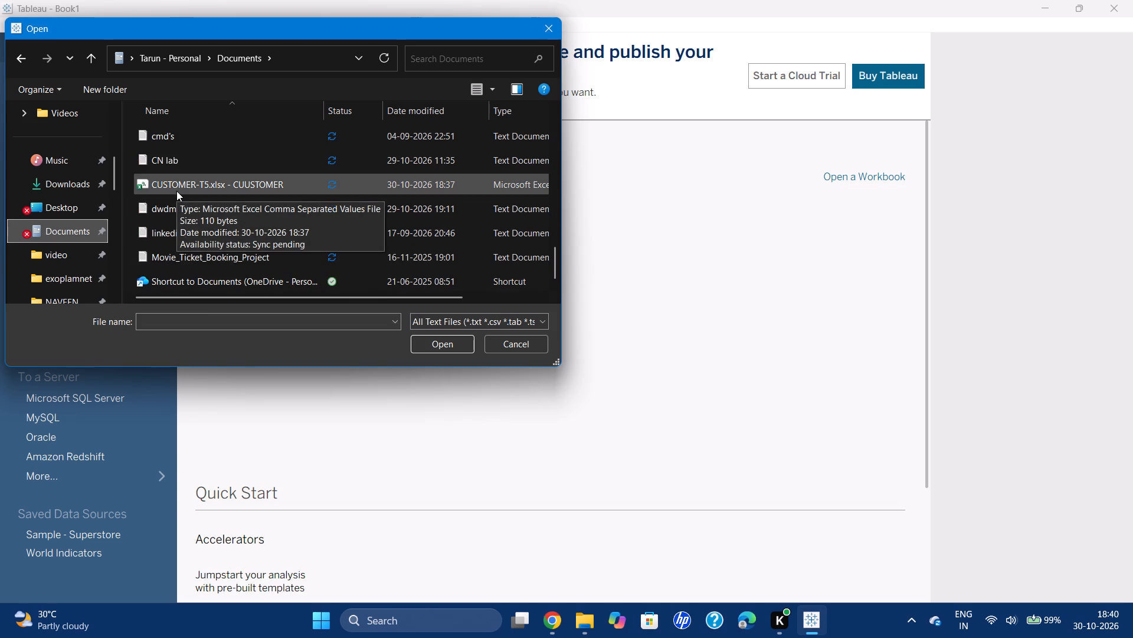
scroll(177, 249, down, 1)
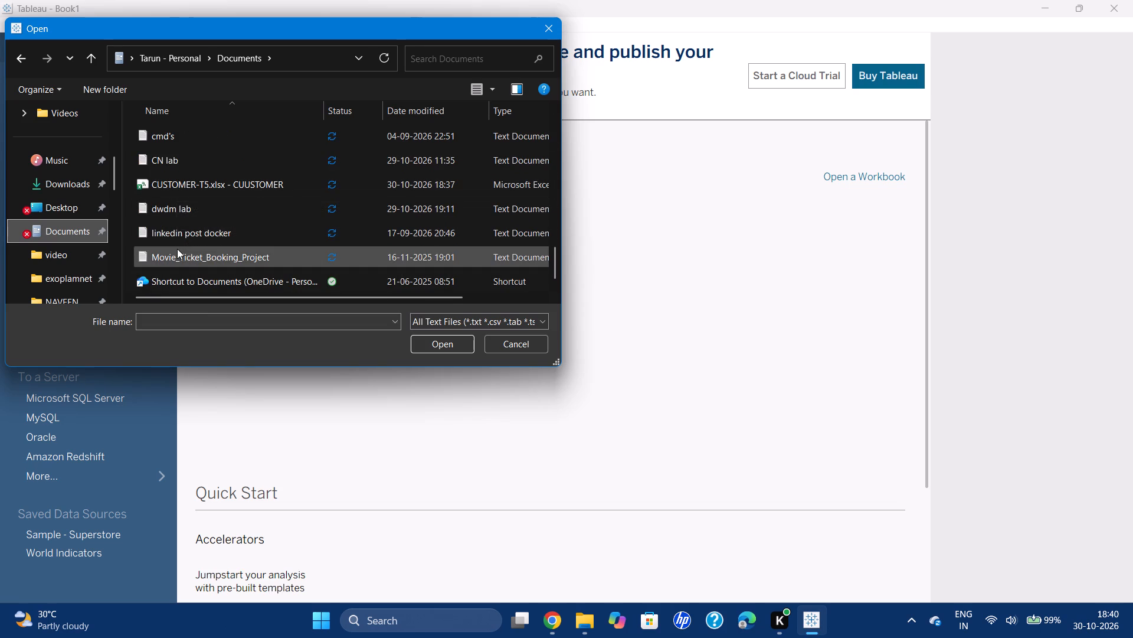
scroll(177, 249, down, 2)
click(542, 22)
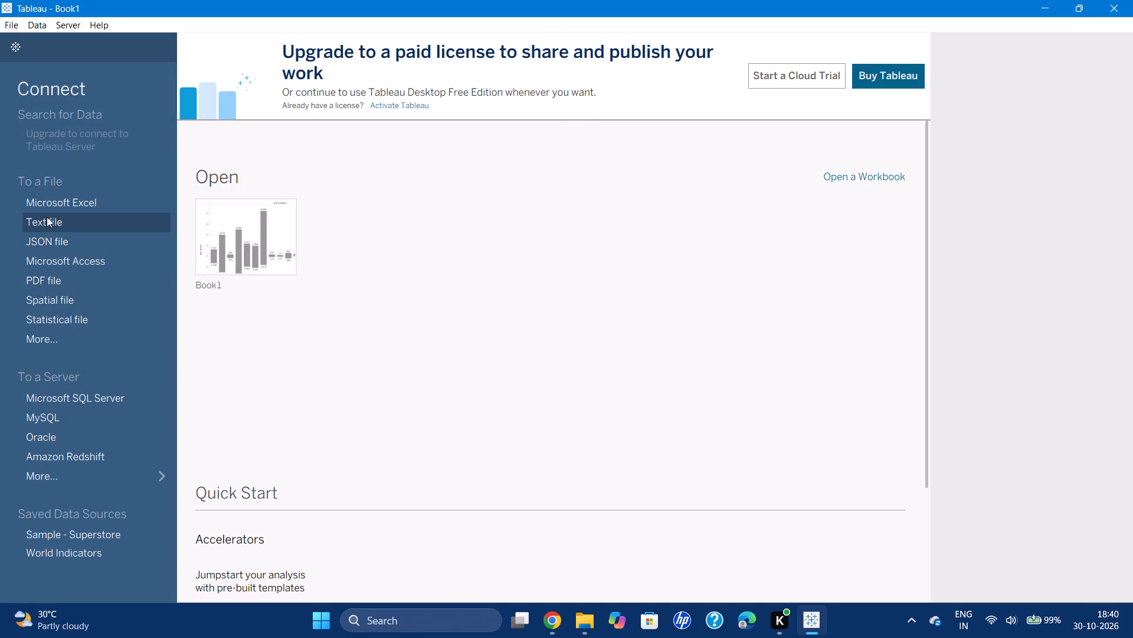
Start a Microsoft Excel connection and browse the Documents folder for the ORDER-T5 workbook.
click(54, 204)
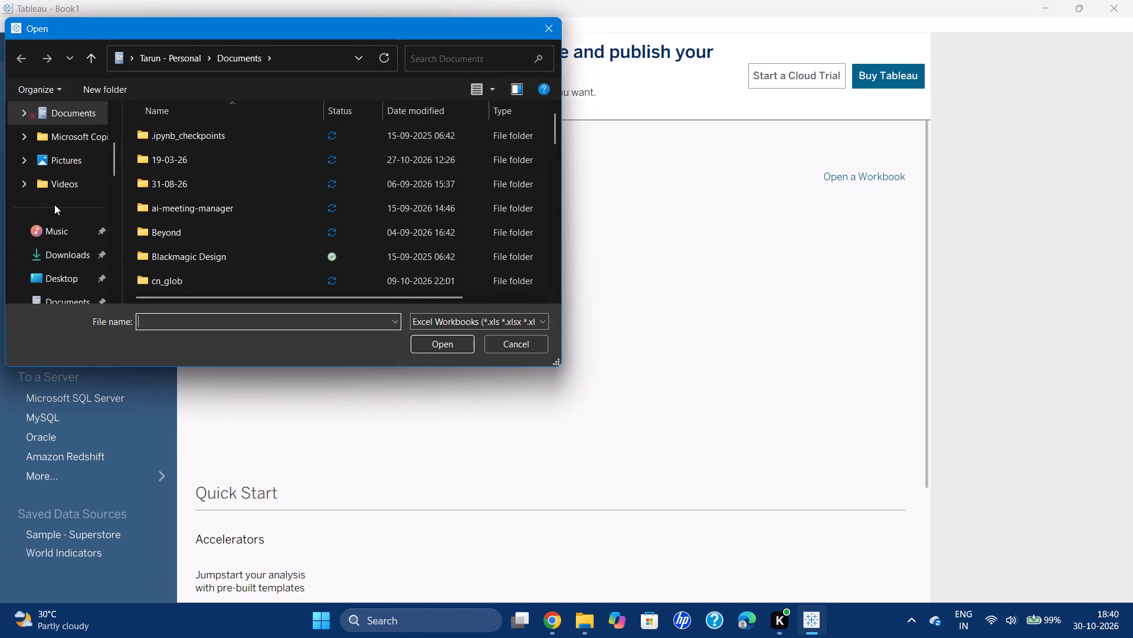
scroll(191, 214, down, 3)
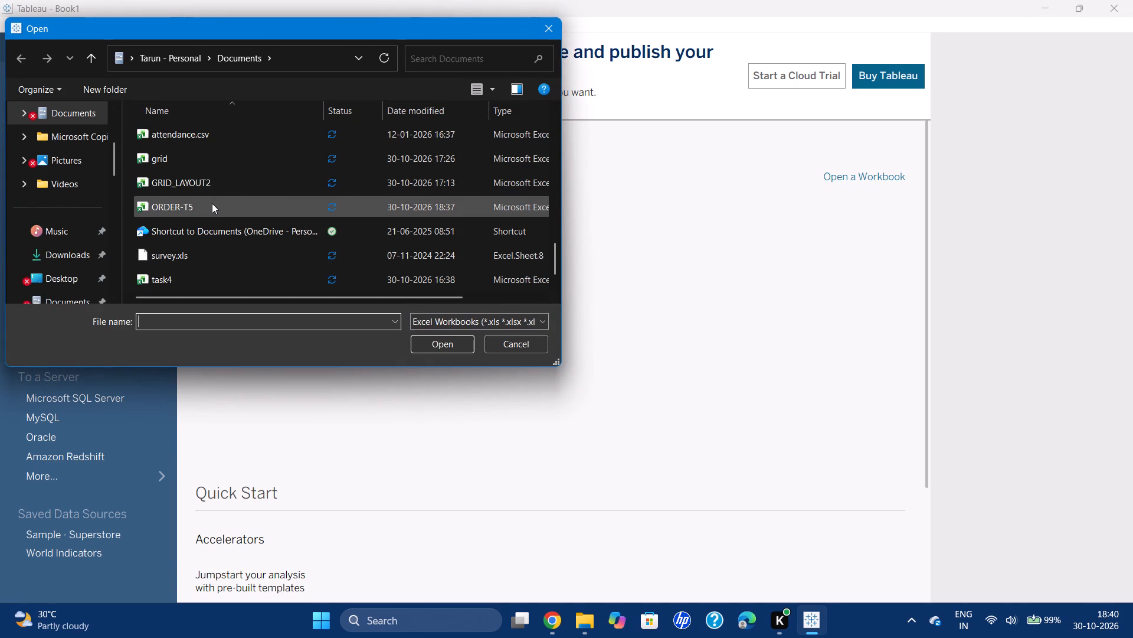
scroll(191, 246, down, 2)
scroll(191, 246, up, 2)
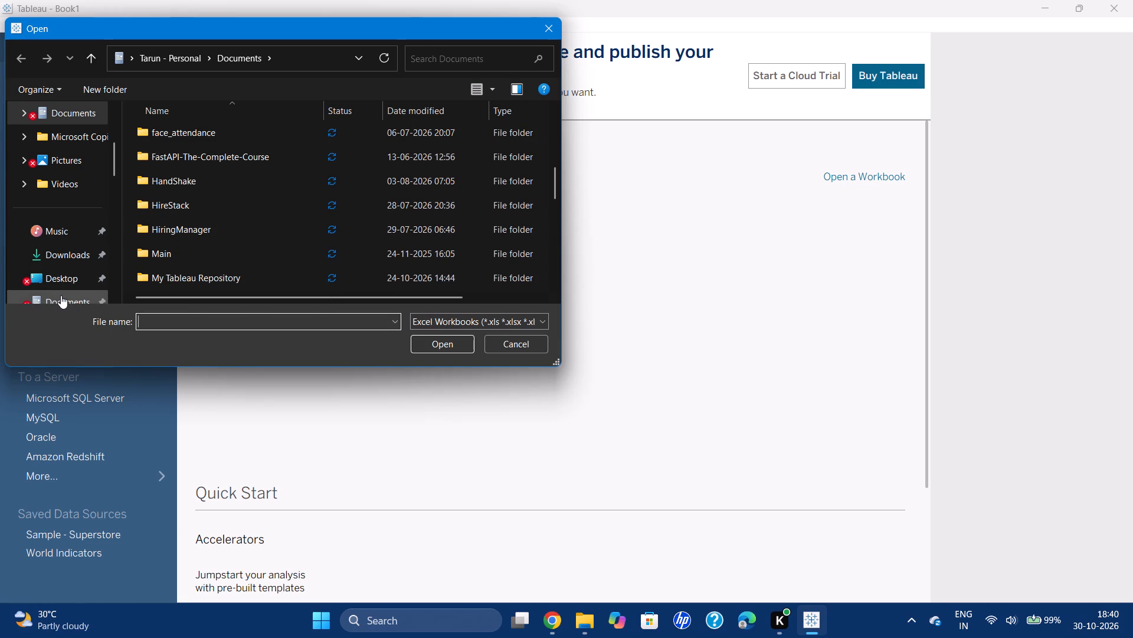
click(61, 295)
scroll(173, 218, down, 1)
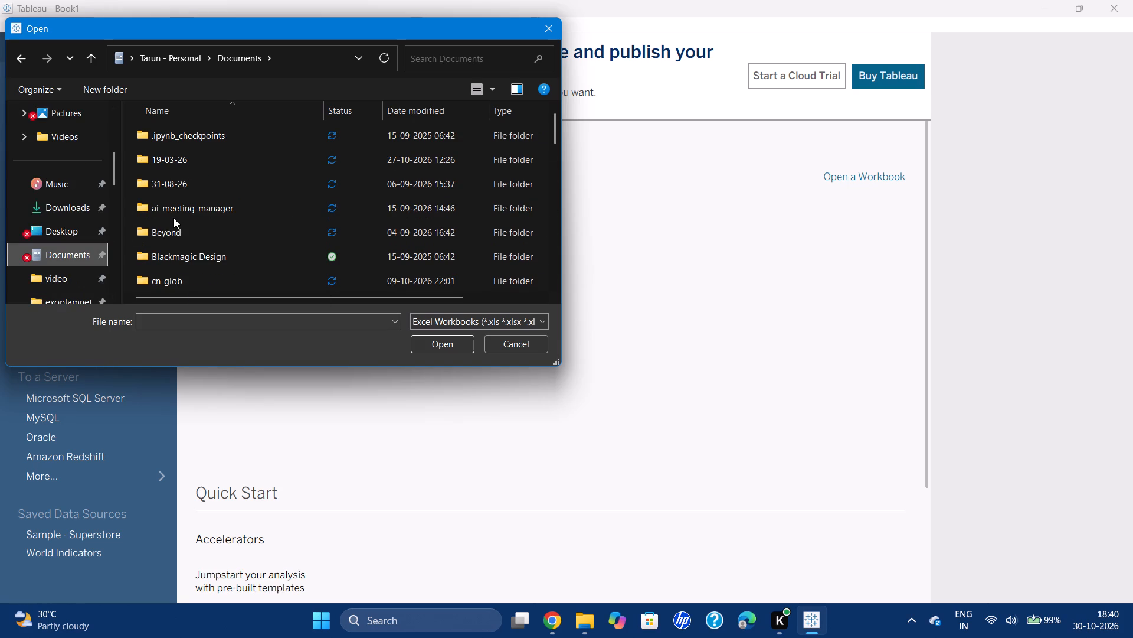
scroll(173, 218, down, 1)
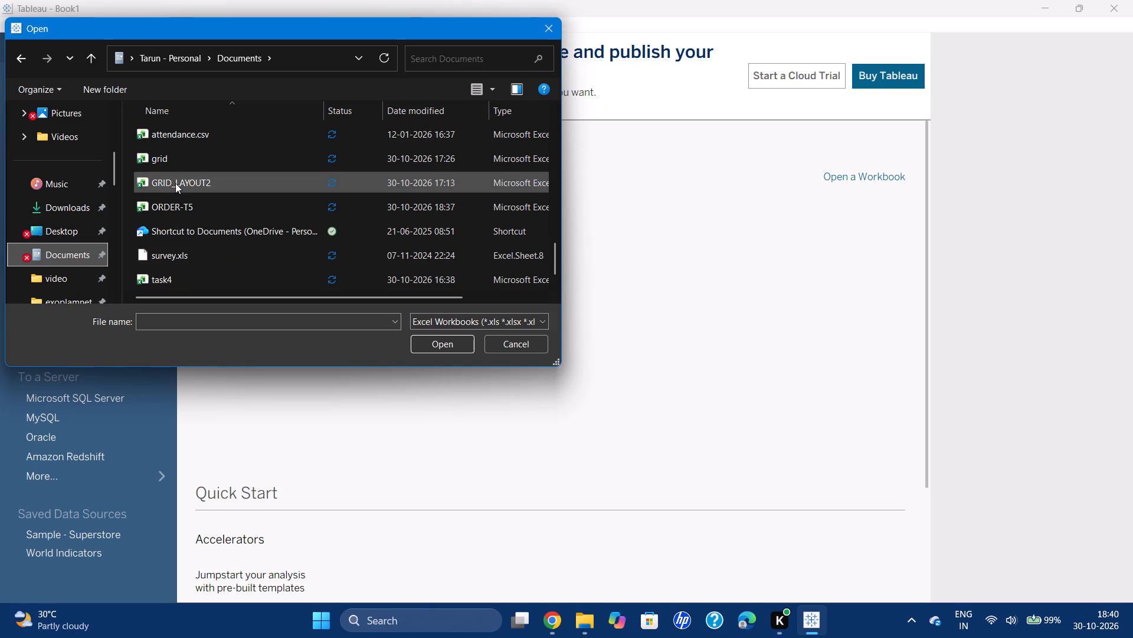
click(546, 627)
scroll(500, 362, down, 3)
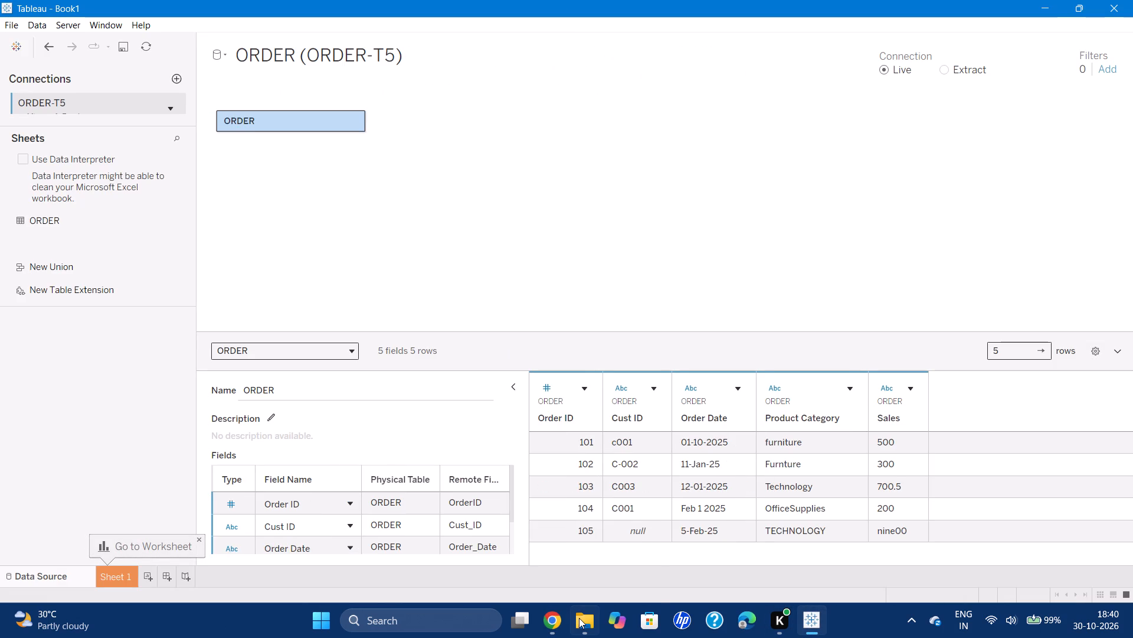
Switch to Chrome and recheck ChatGPT's dataset connection instructions.
click(545, 613)
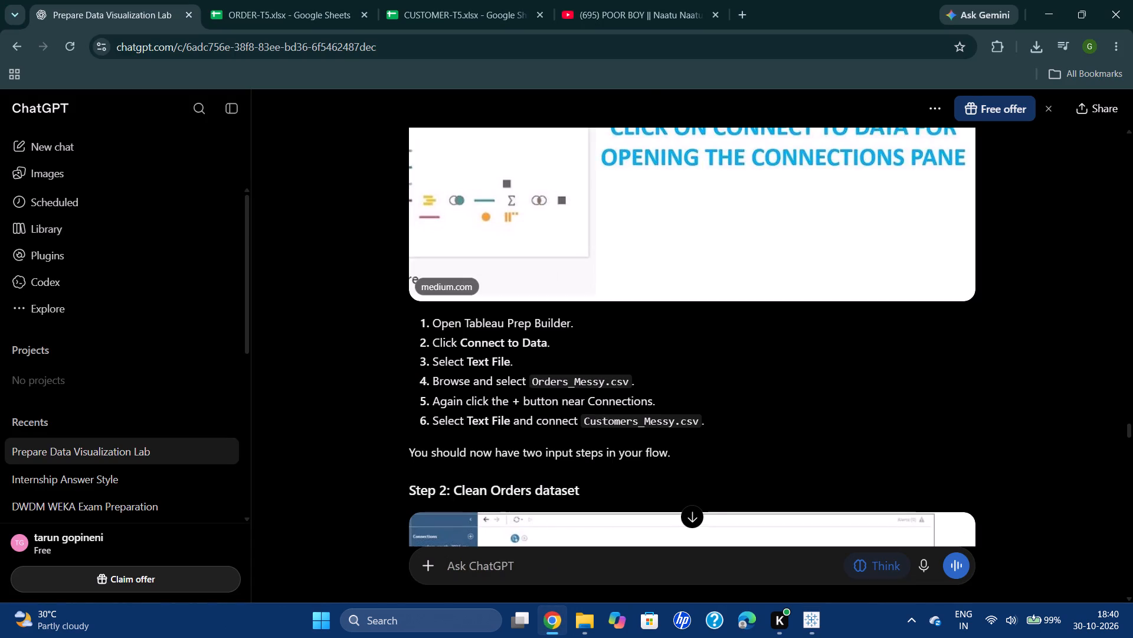
Switch to the YouTube tab and play "Afusic - Pal Pal (Official Music Video)" from the mix playlist.
click(682, 14)
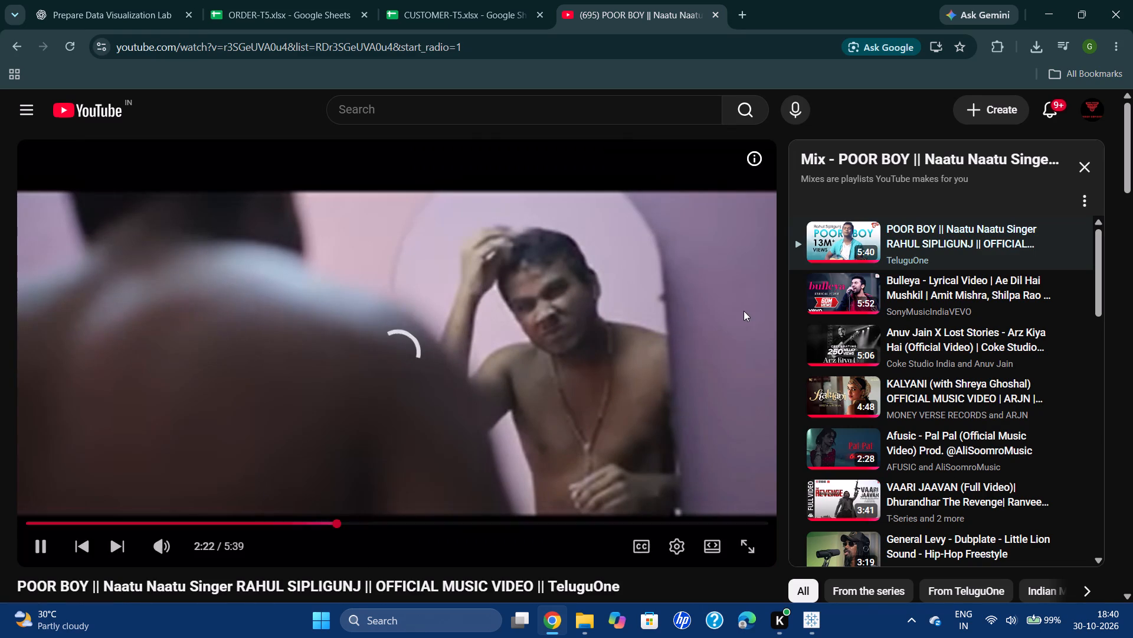
scroll(831, 392, down, 3)
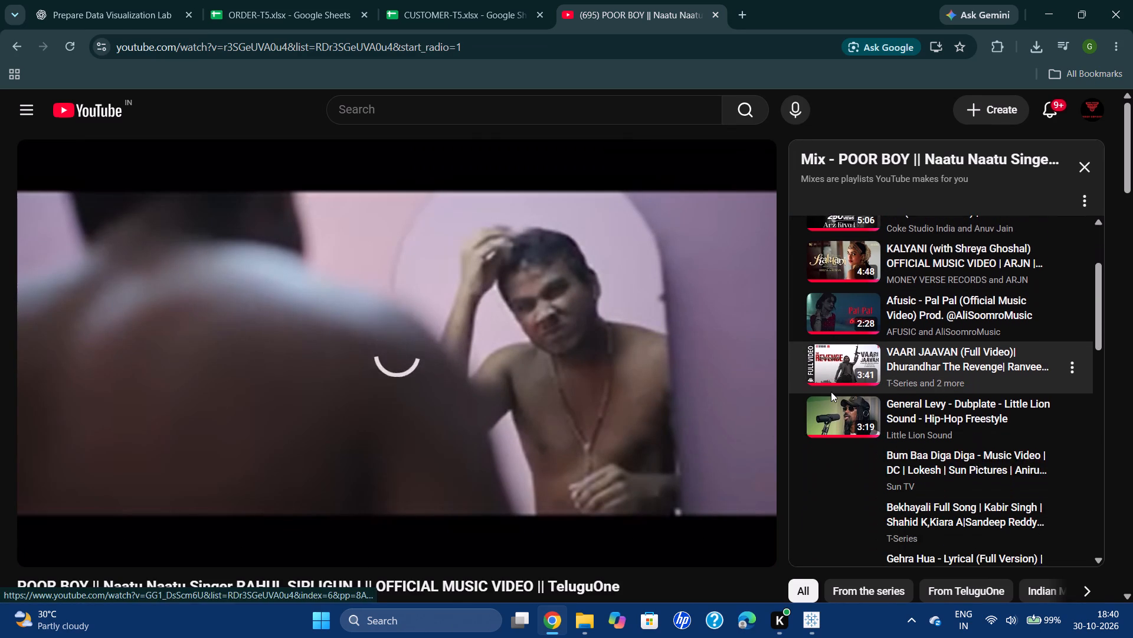
scroll(831, 392, down, 1)
click(848, 238)
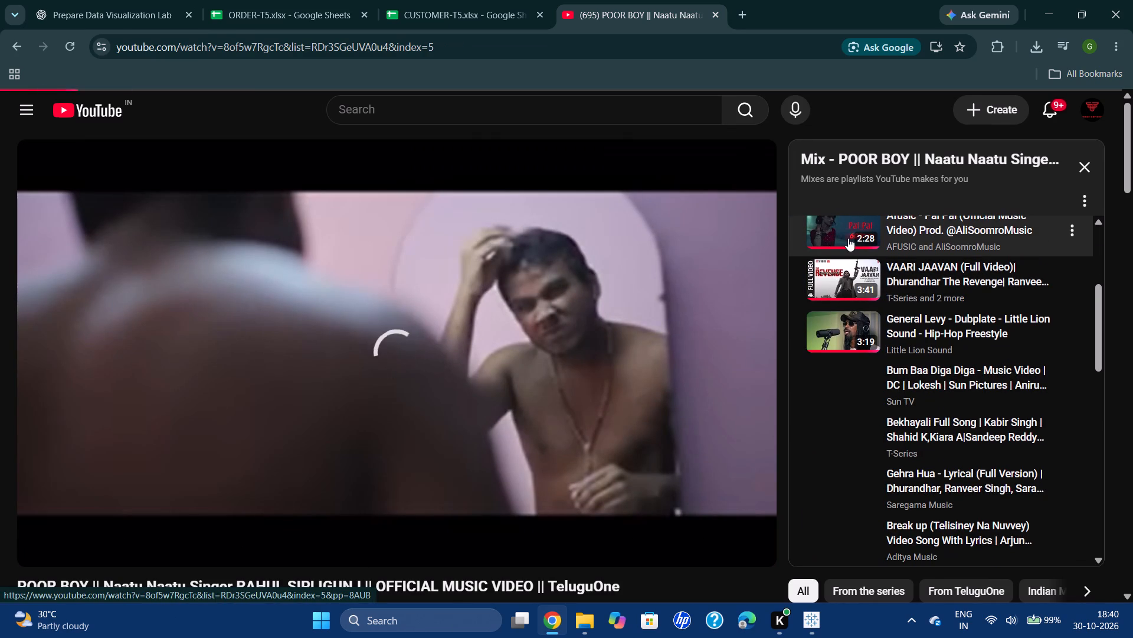
Return to the ChatGPT conversation and review the connection instructions down to Step 2, Clean Orders dataset.
click(417, 0)
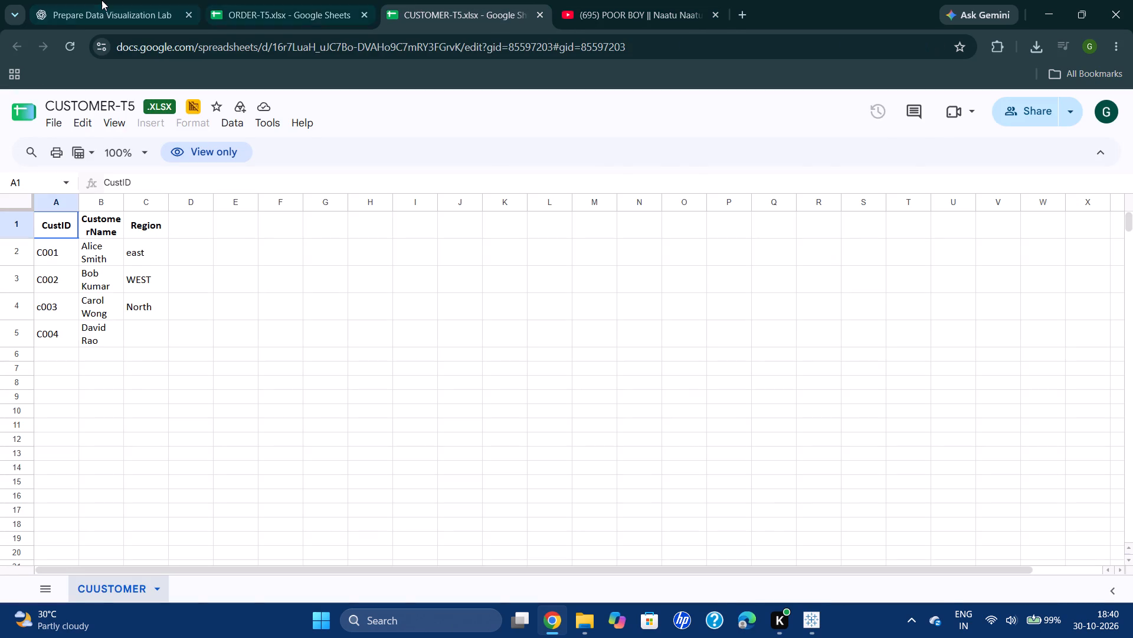
click(101, 0)
scroll(282, 266, down, 1)
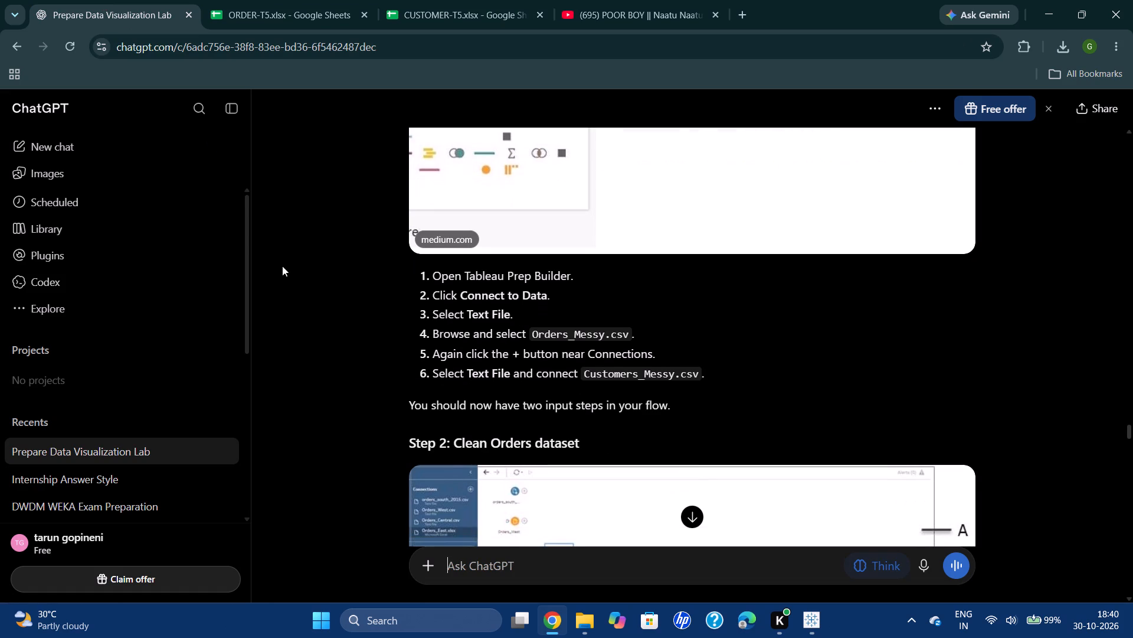
scroll(282, 266, right, 1)
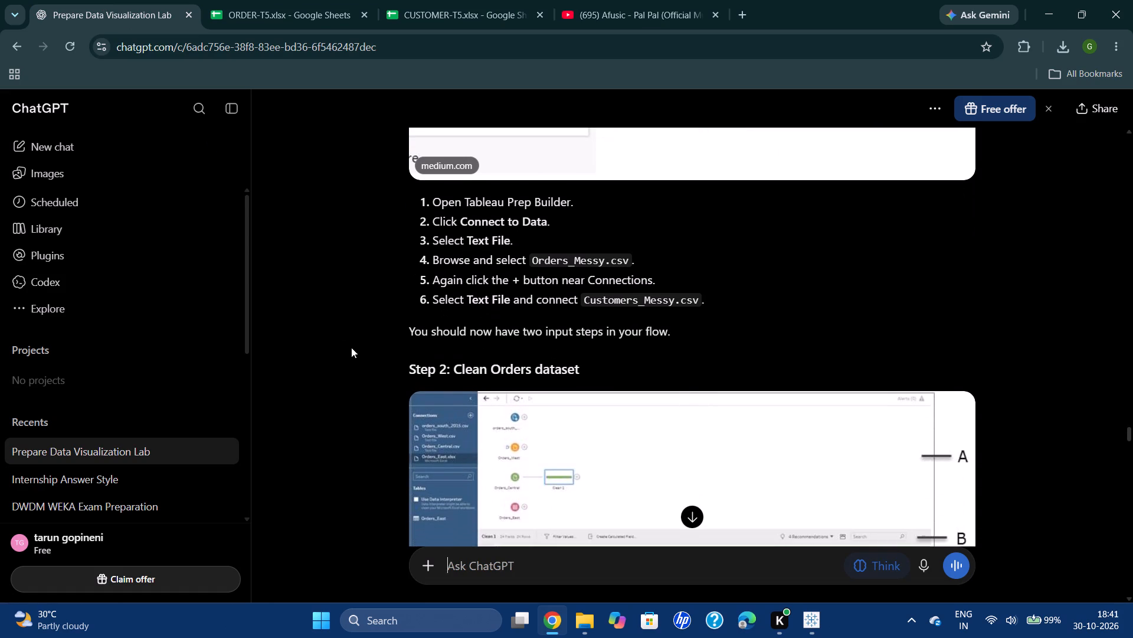
scroll(351, 347, down, 1)
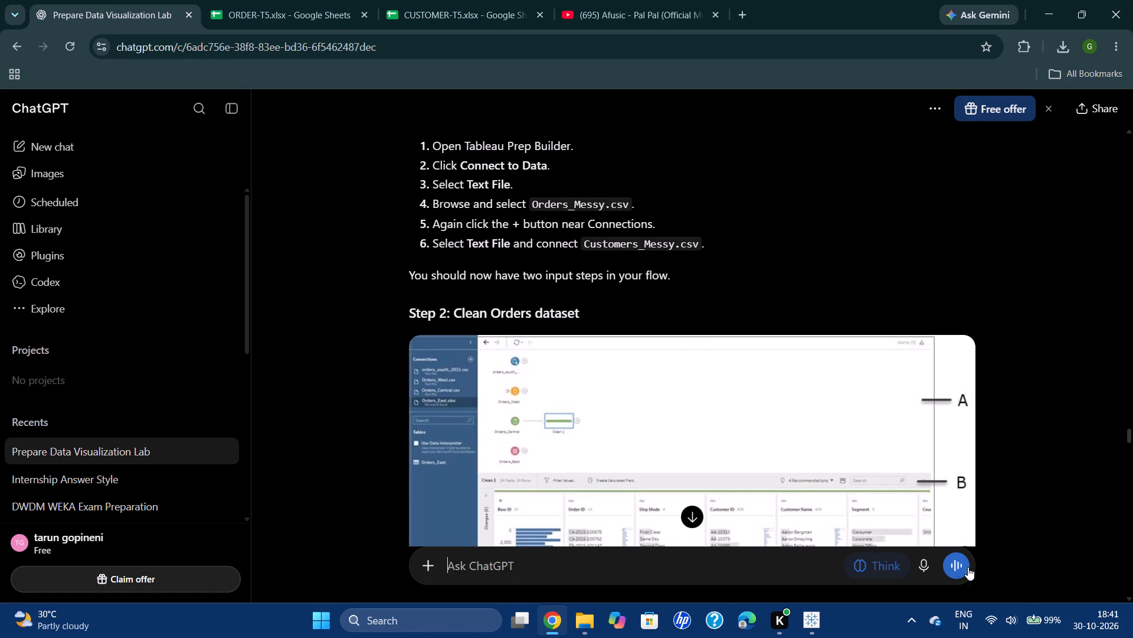
Connect the computer to the Act 5floor_5G Wi-Fi network, keeping automatic connection enabled.
click(984, 611)
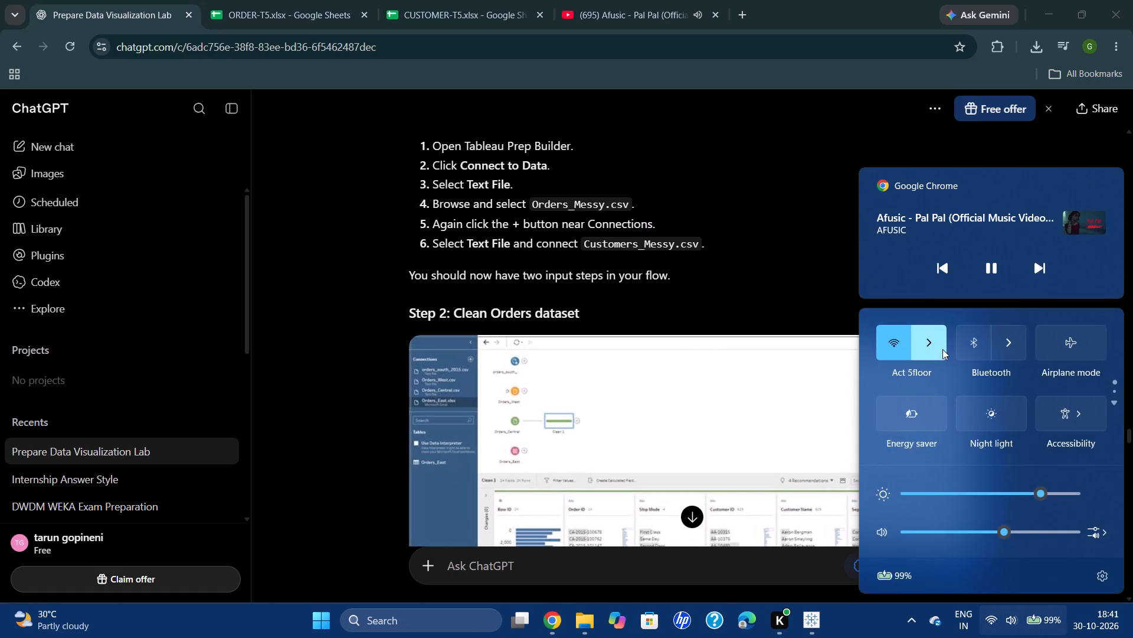
click(942, 349)
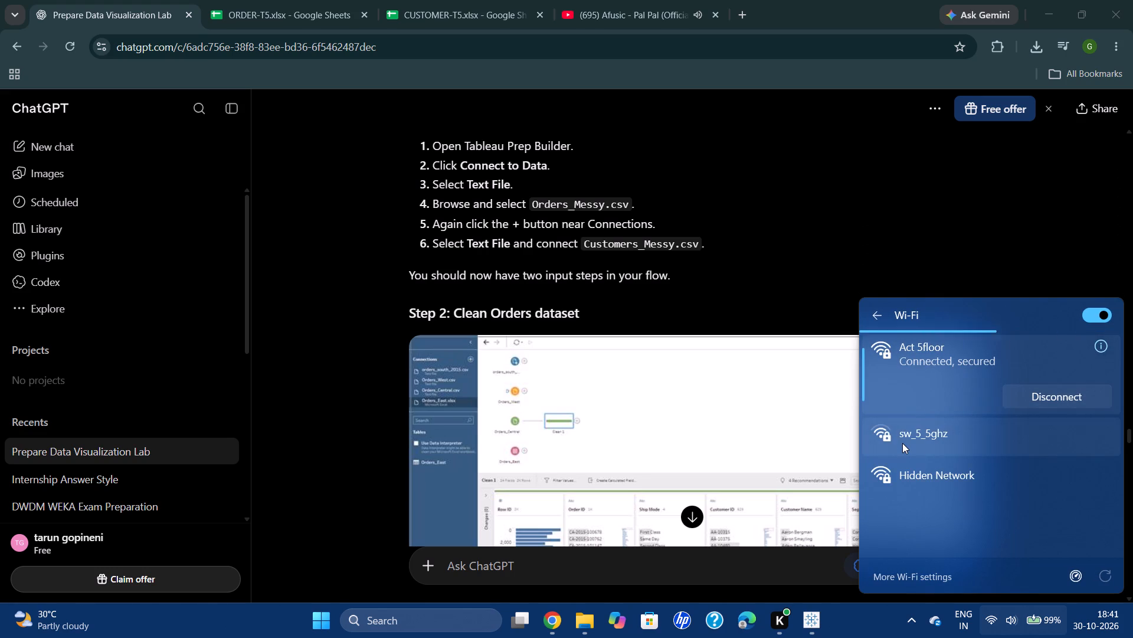
scroll(928, 472, down, 1)
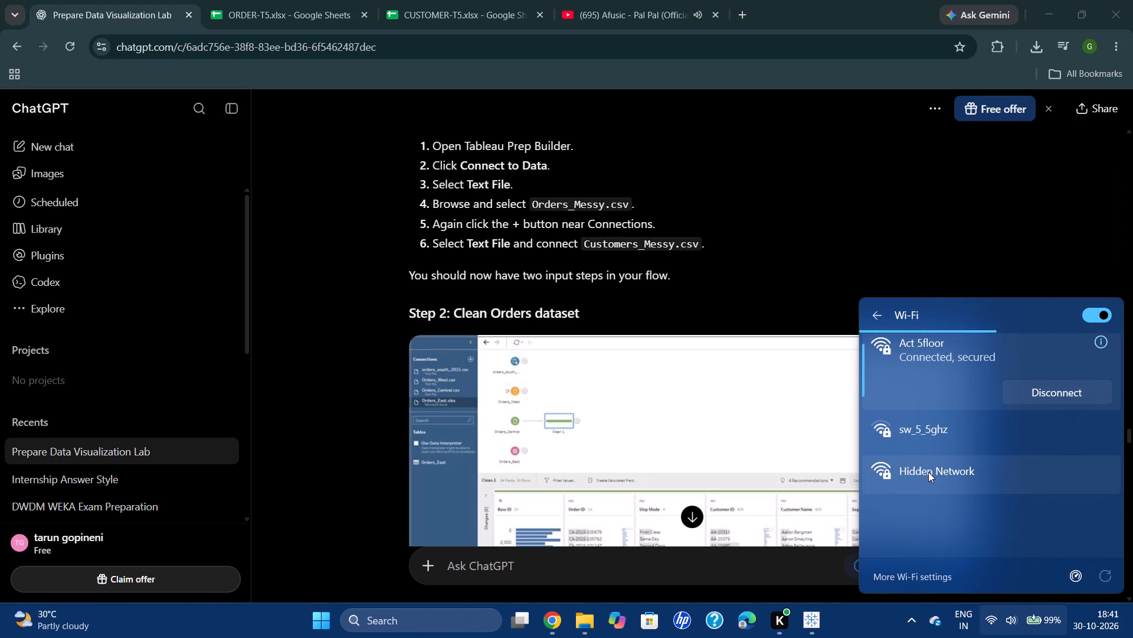
scroll(928, 472, down, 2)
scroll(928, 472, up, 4)
scroll(928, 472, down, 4)
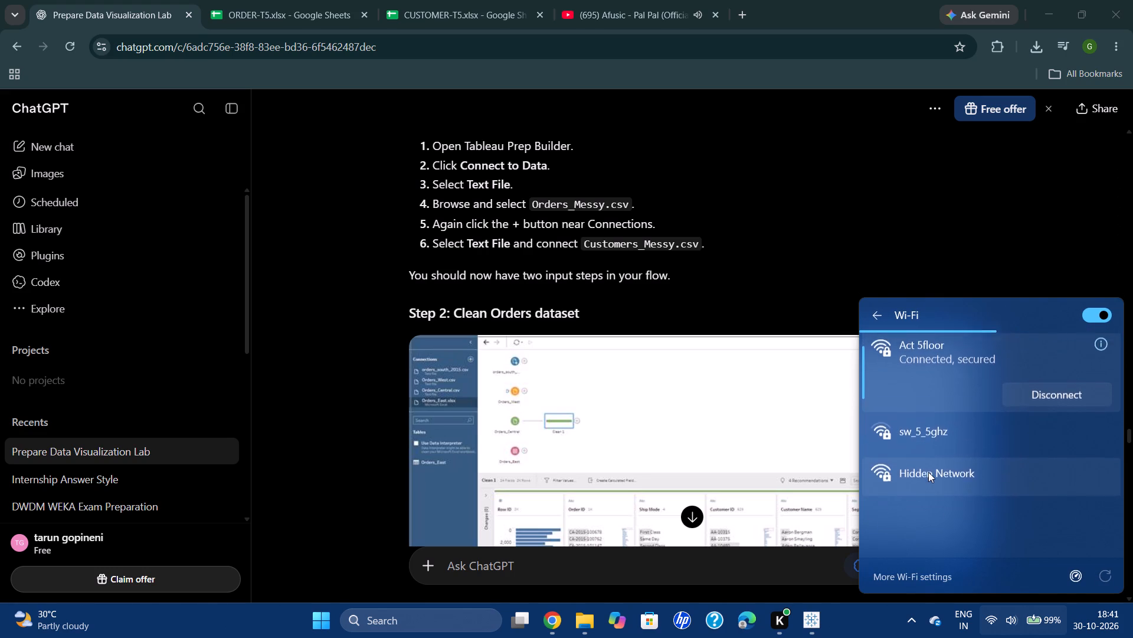
scroll(928, 472, up, 5)
scroll(928, 472, down, 1)
click(939, 467)
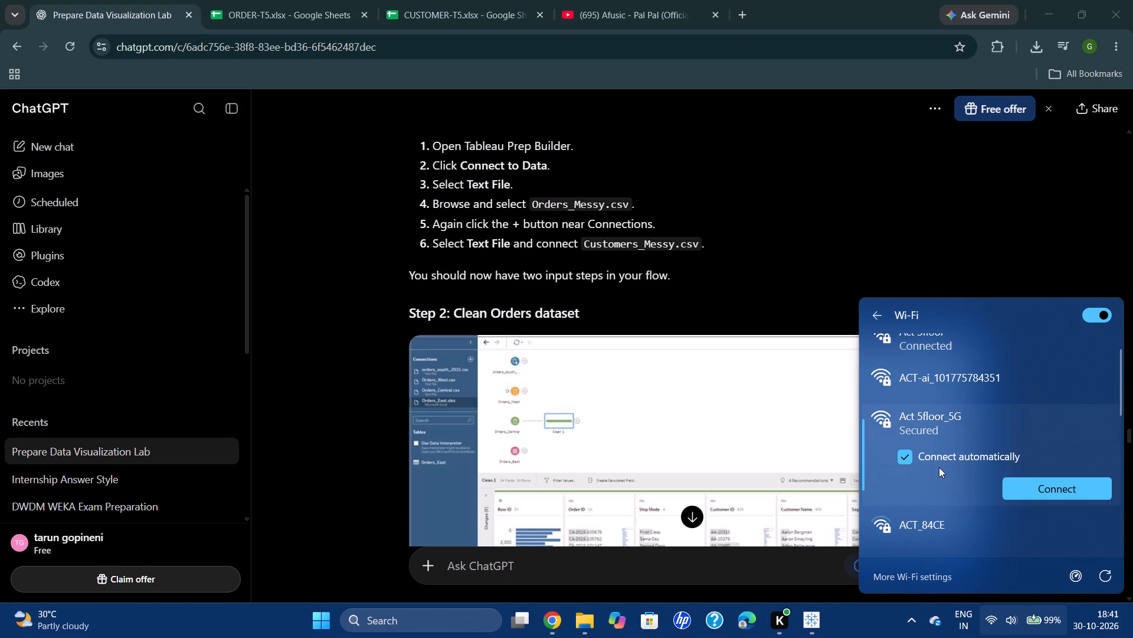
click(1027, 487)
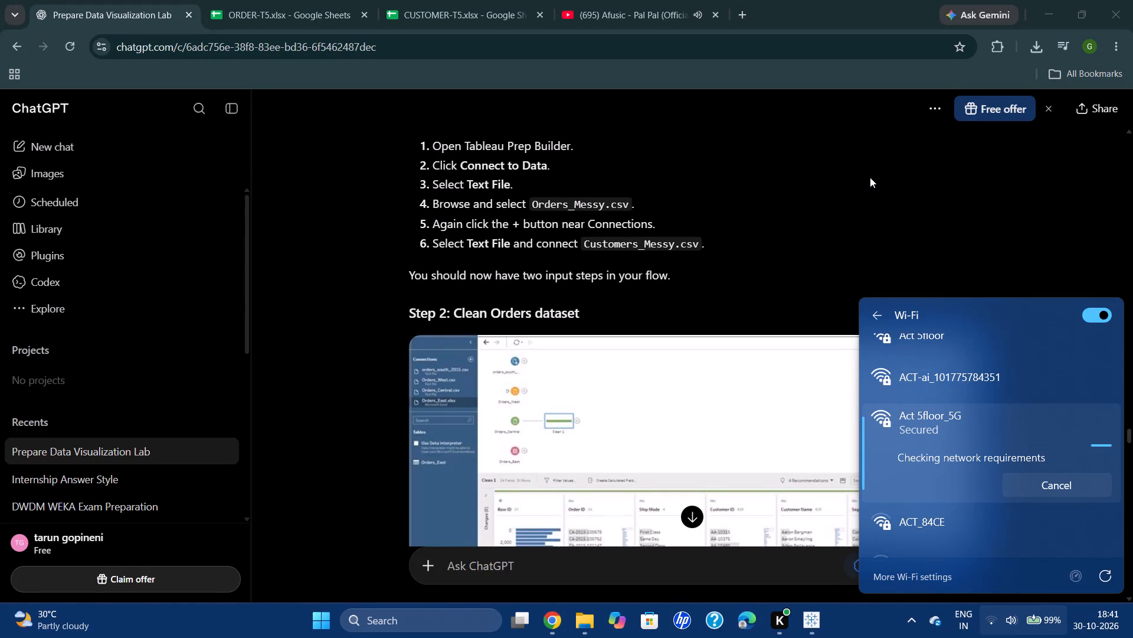
click(870, 177)
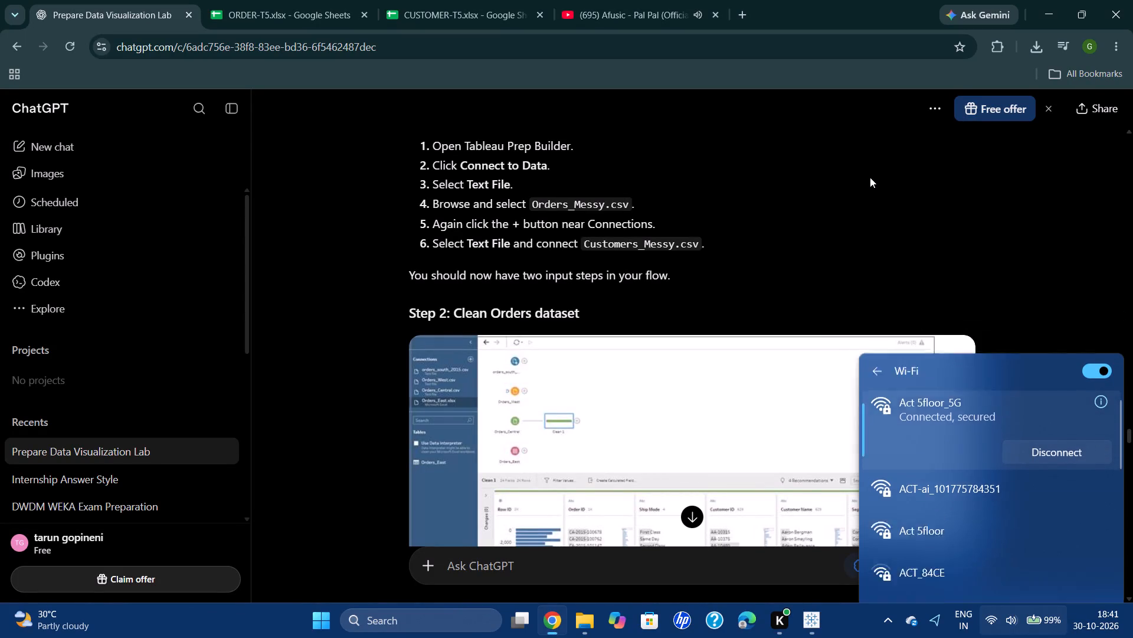
Reread ChatGPT's Step 1 instructions for connecting the orders and customers files, up to the Step 2 heading.
scroll(607, 229, up, 3)
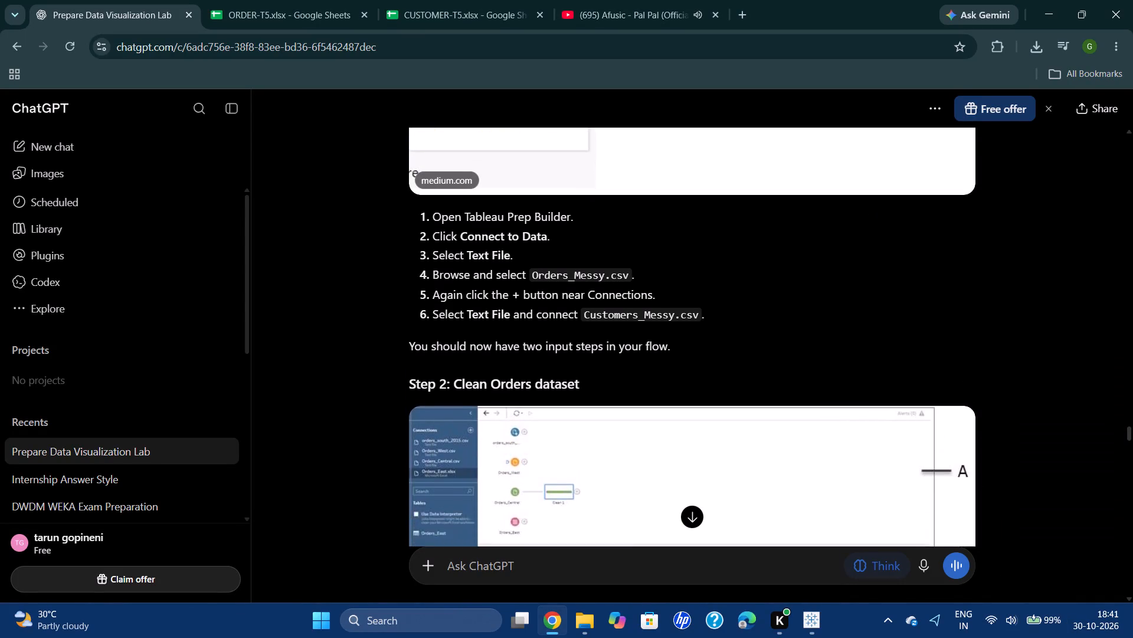
scroll(607, 229, up, 4)
scroll(607, 229, down, 3)
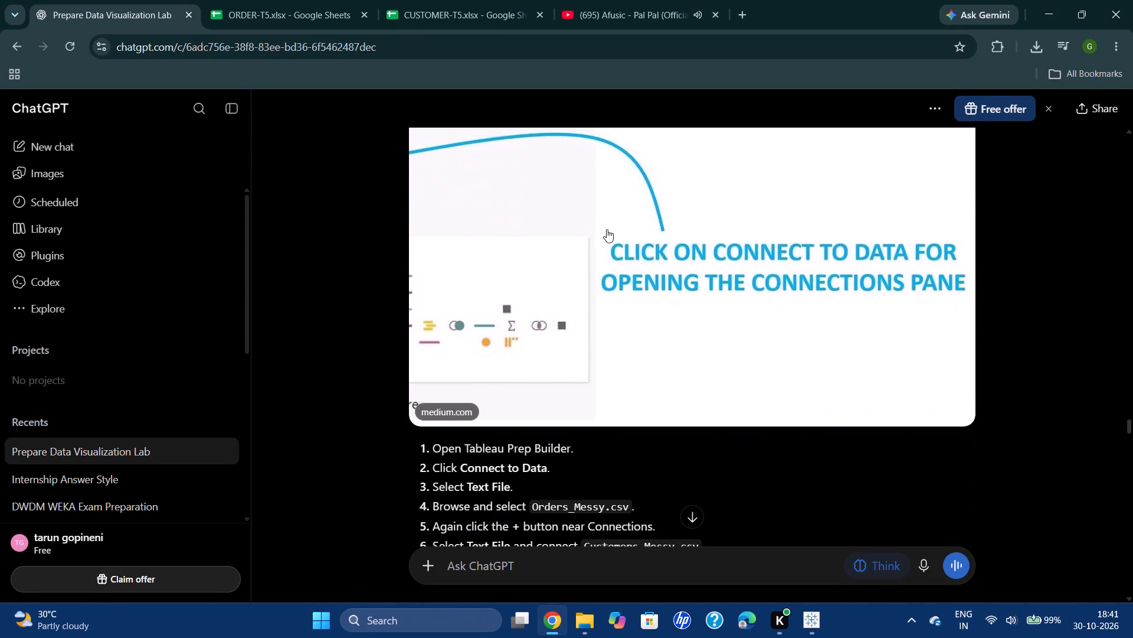
scroll(602, 372, down, 2)
scroll(591, 419, down, 1)
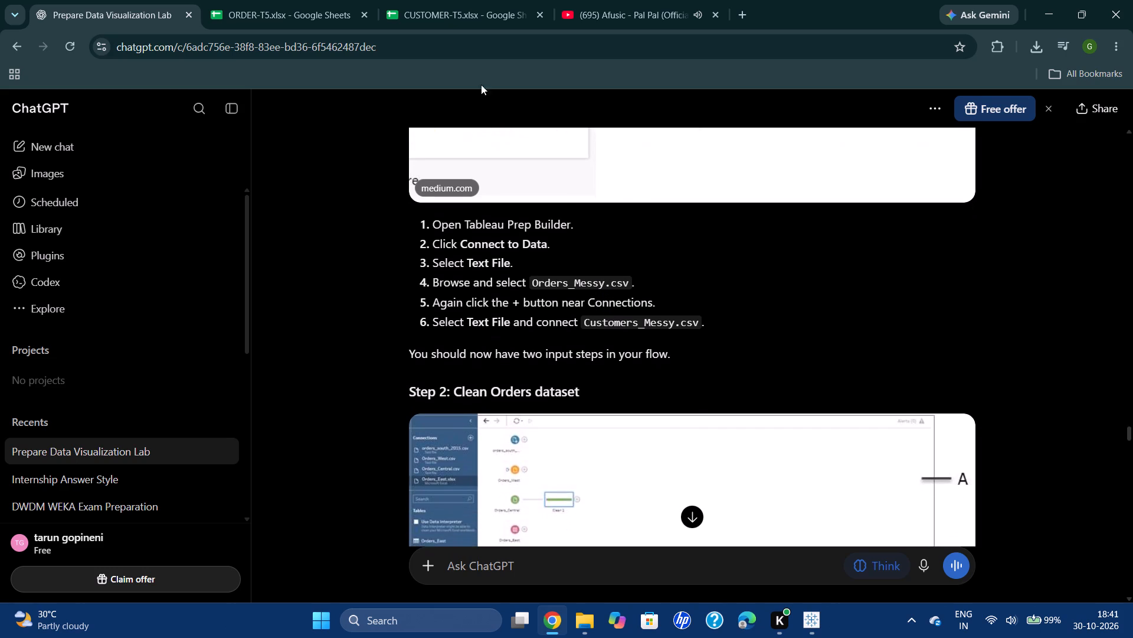
scroll(484, 324, down, 1)
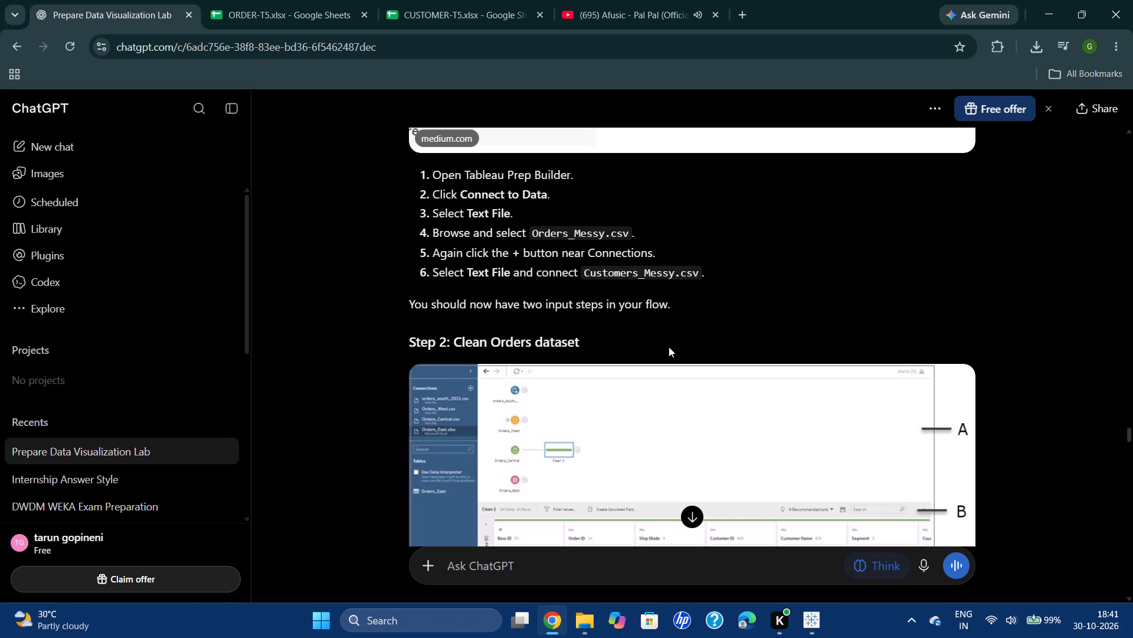
Switch back to Tableau's data source page for the ORDER-T5 workbook.
click(814, 617)
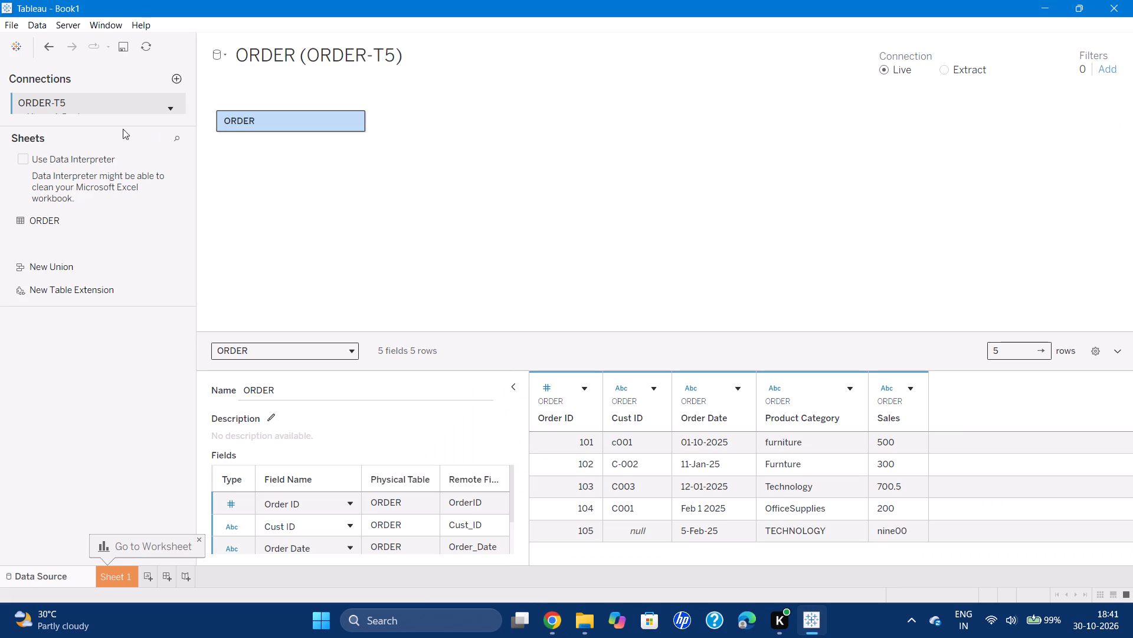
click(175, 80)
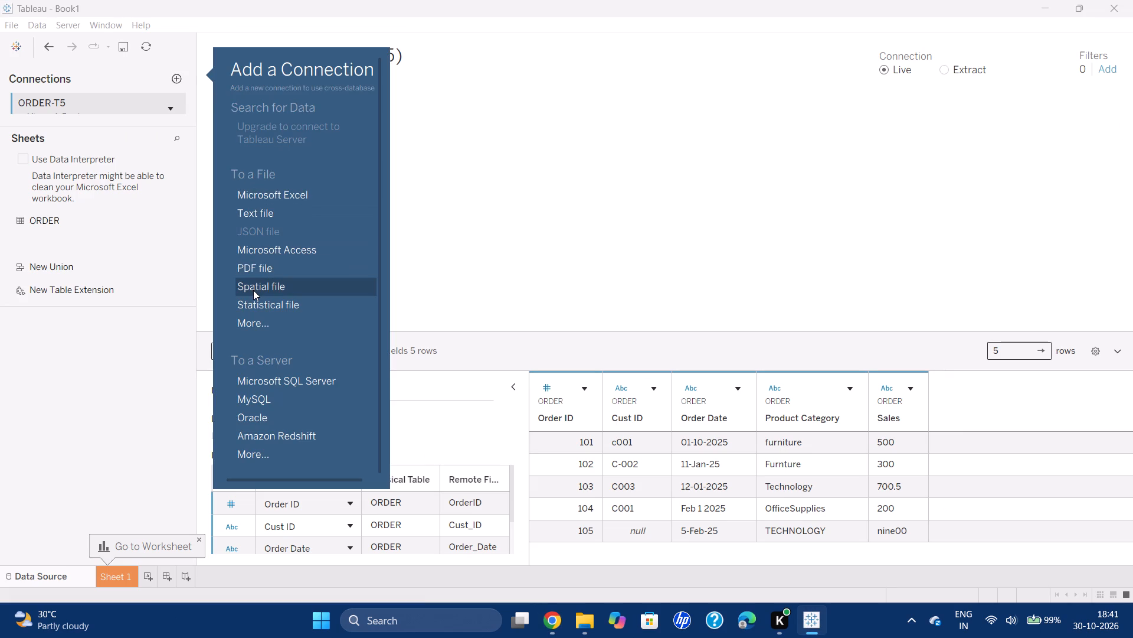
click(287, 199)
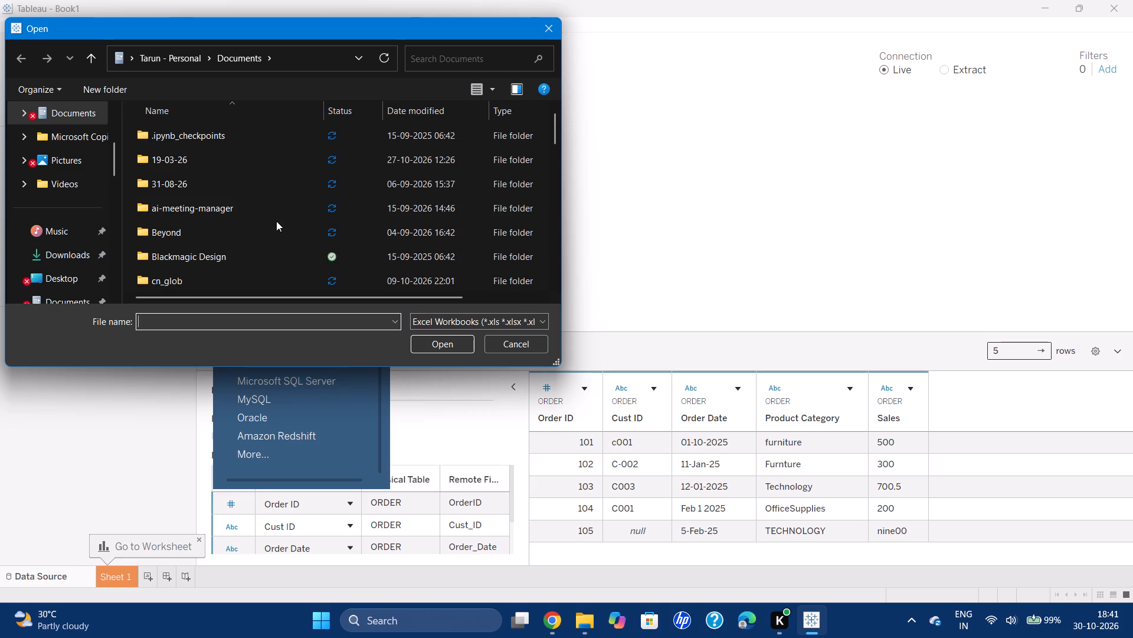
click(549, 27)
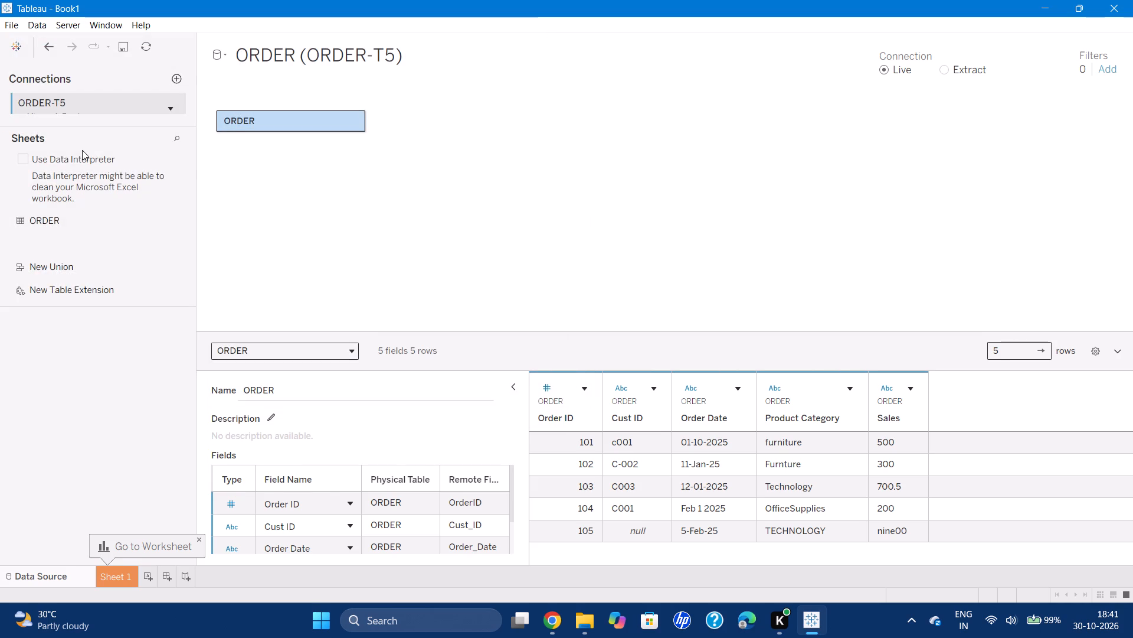
Start adding a second Microsoft Excel connection in Tableau and look through the Documents folder for the Customer workbook.
click(178, 82)
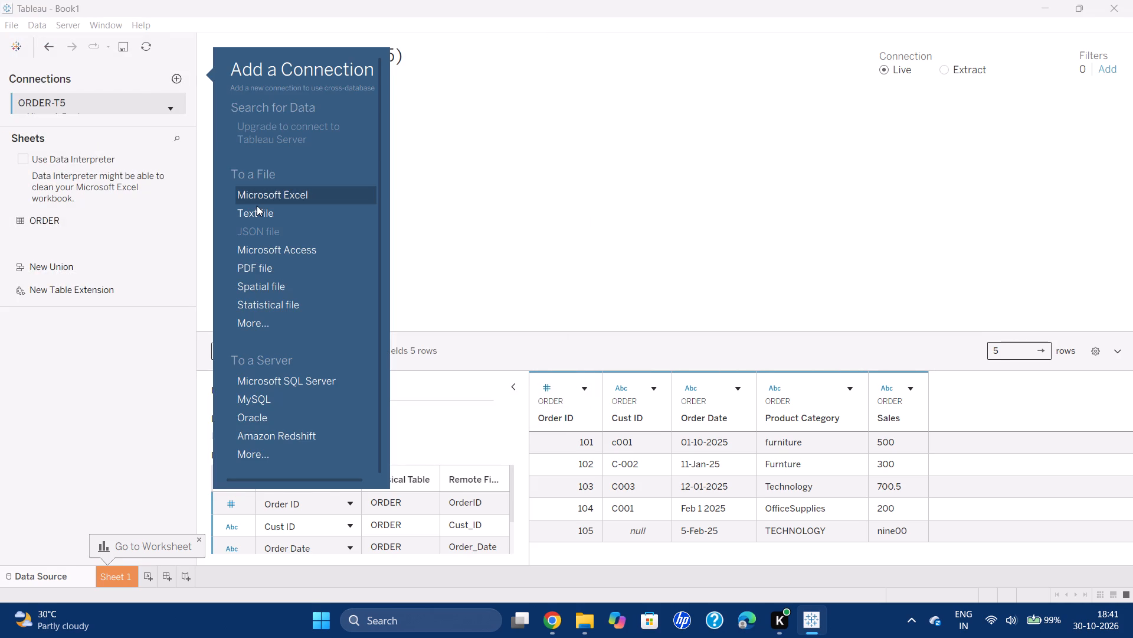
click(273, 194)
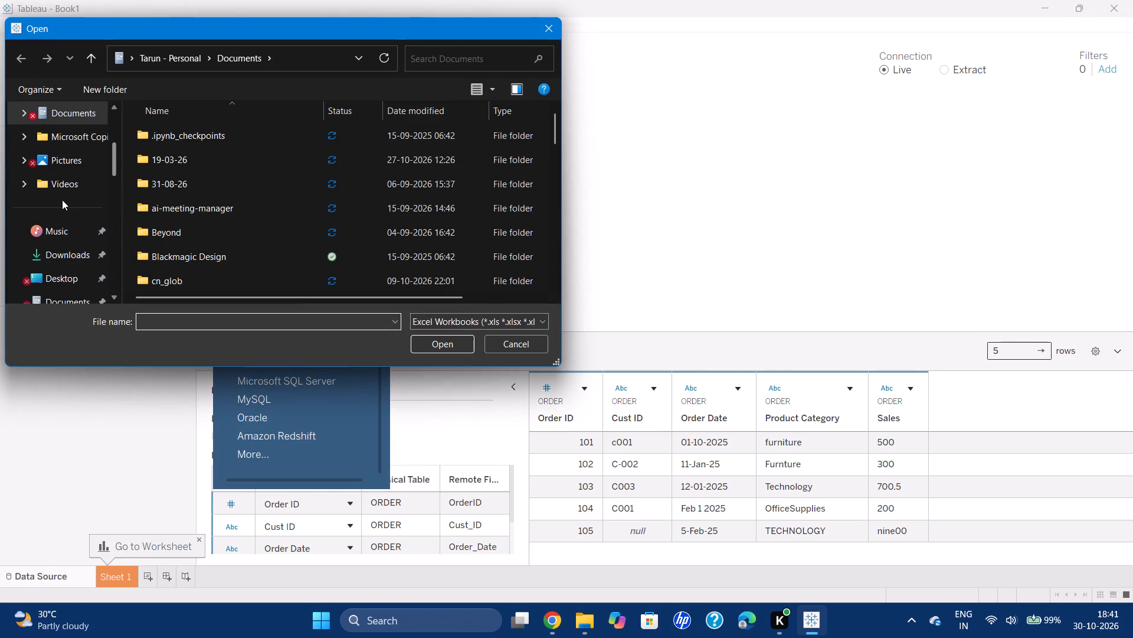
scroll(62, 200, down, 2)
scroll(62, 200, up, 2)
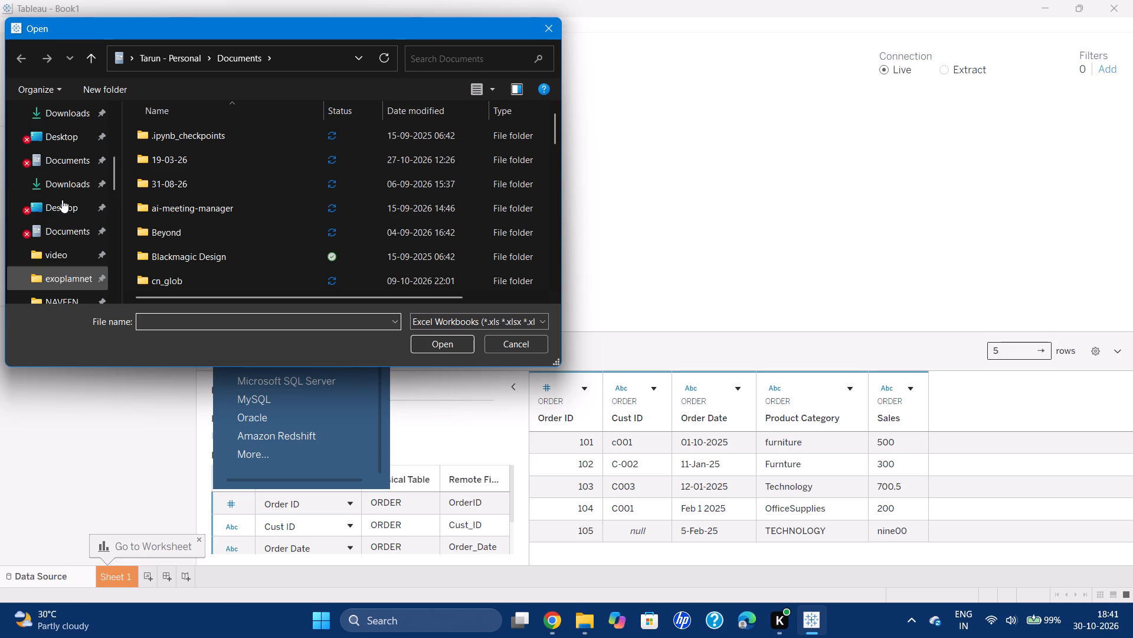
scroll(62, 200, down, 2)
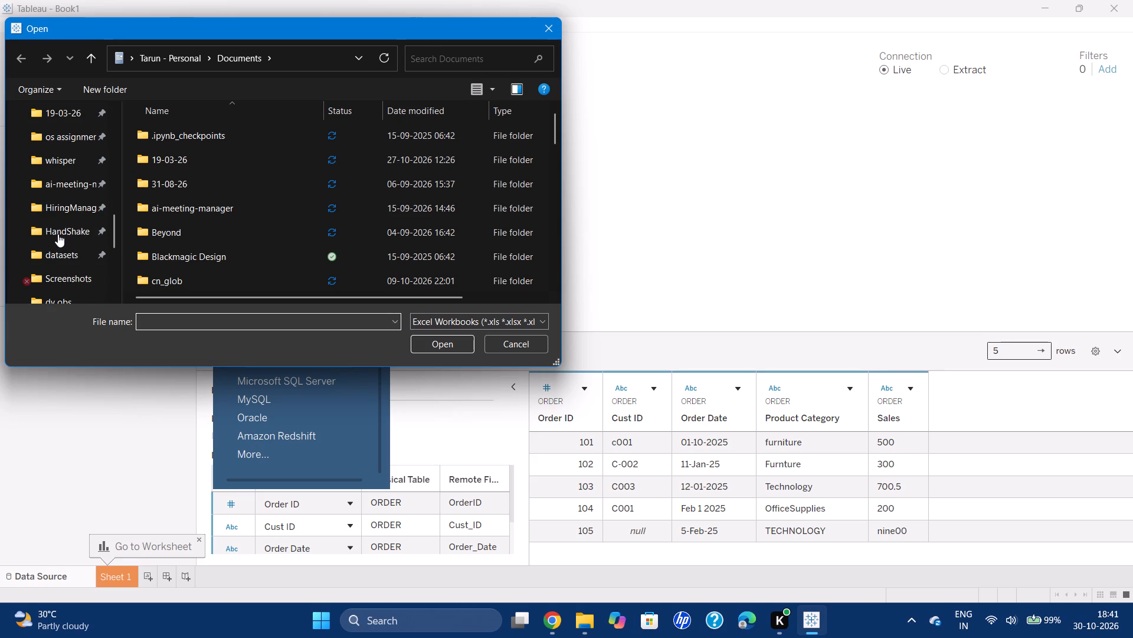
scroll(58, 234, down, 1)
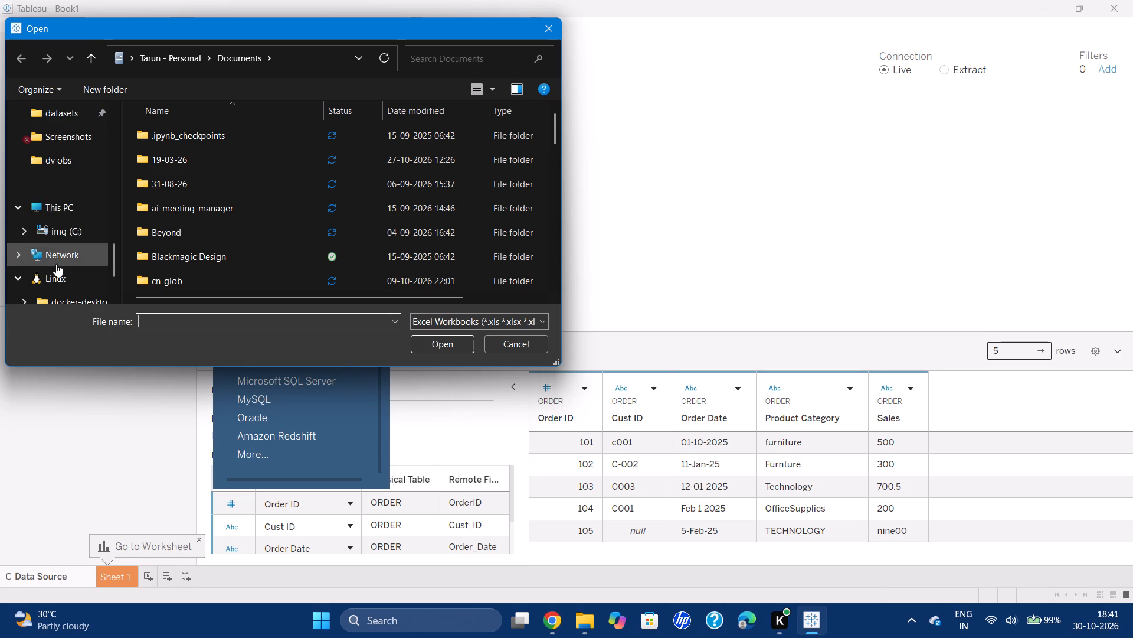
scroll(36, 207, up, 5)
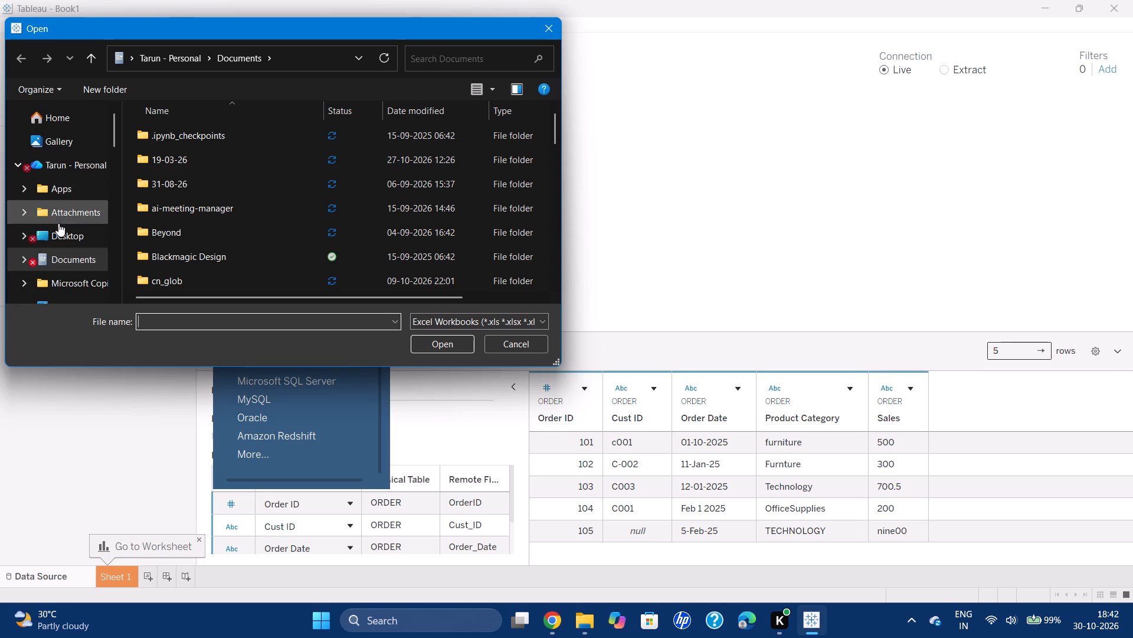
scroll(232, 194, down, 1)
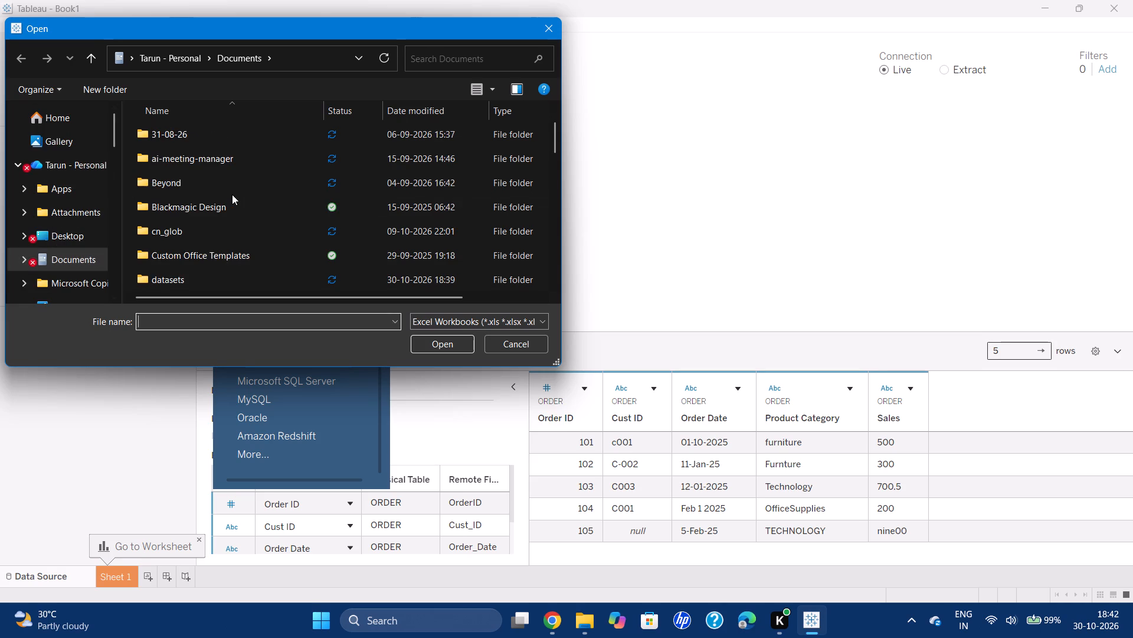
scroll(232, 194, down, 2)
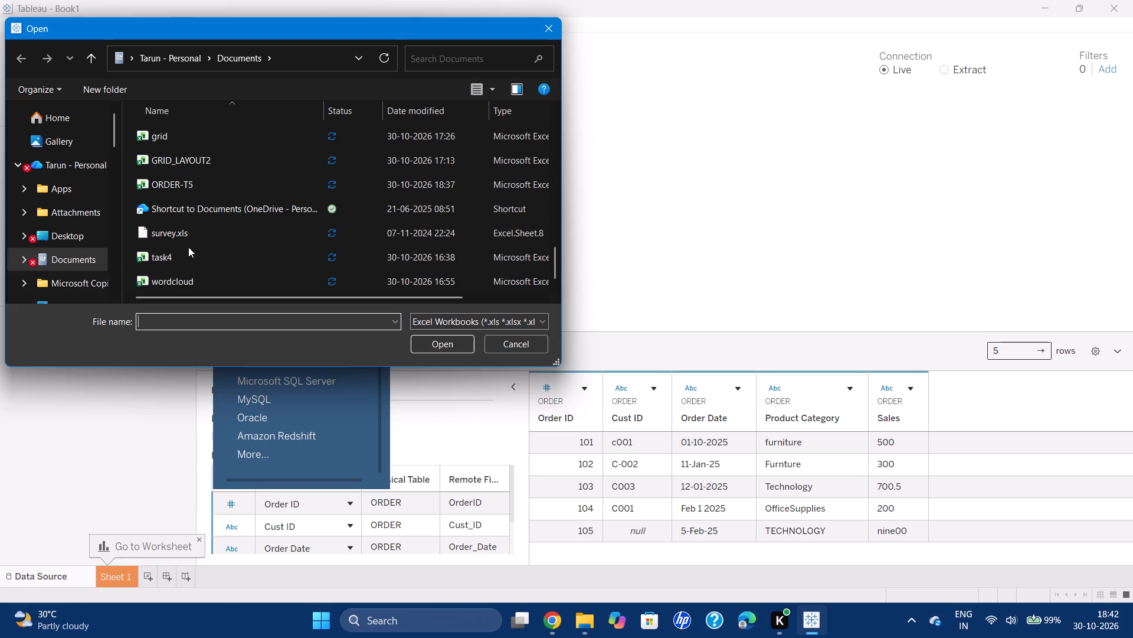
scroll(188, 247, down, 2)
Switch to Chrome and open a new browser tab.
click(551, 616)
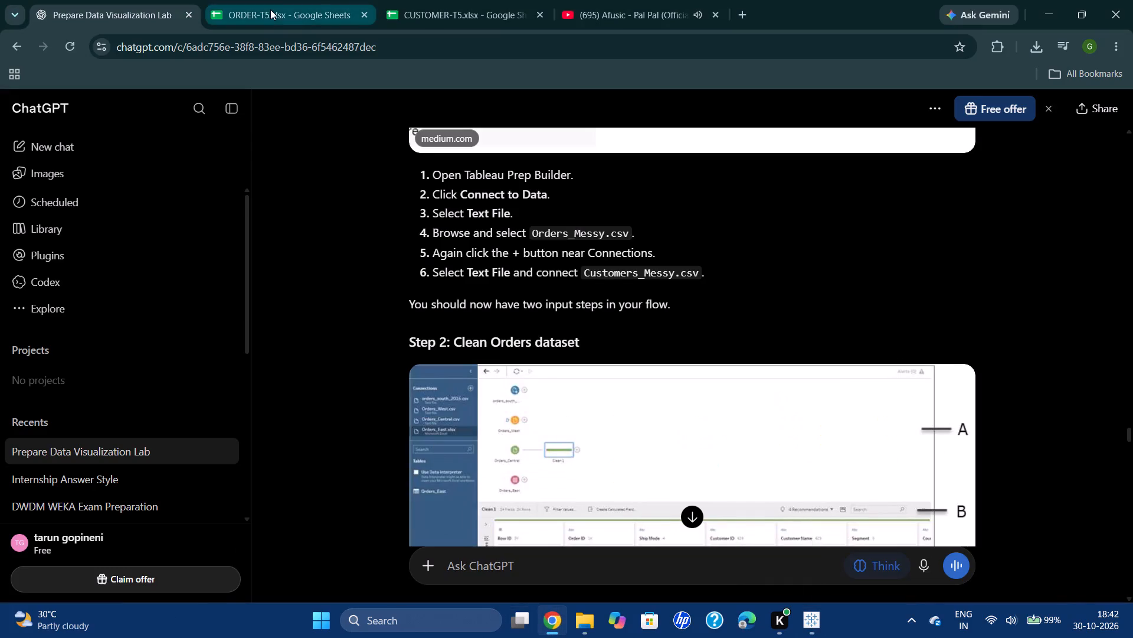
click(752, 14)
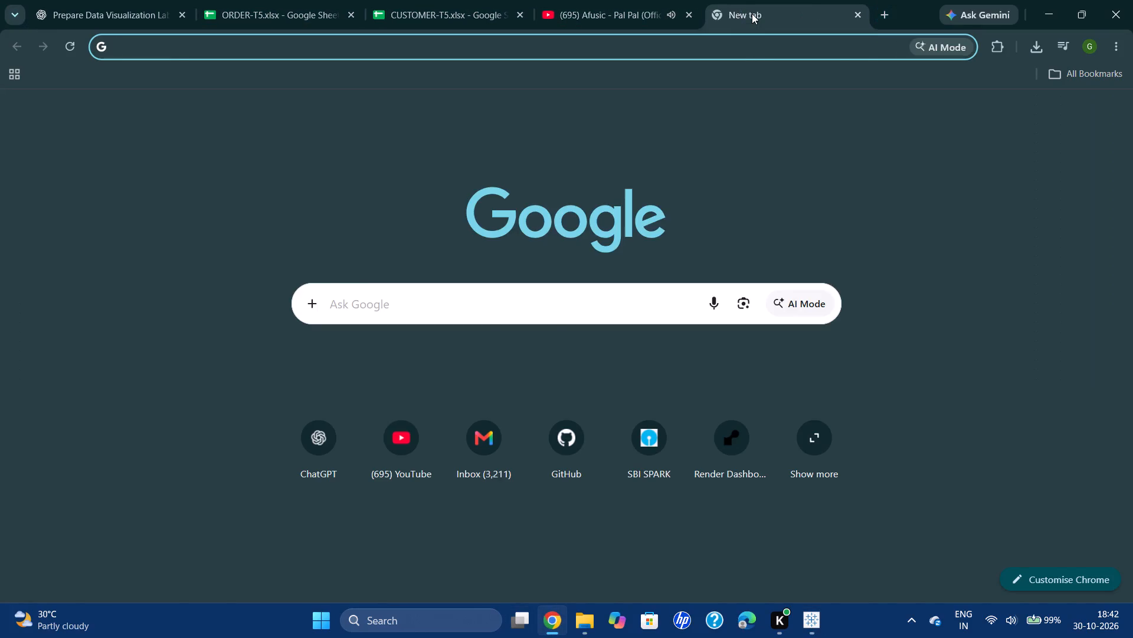
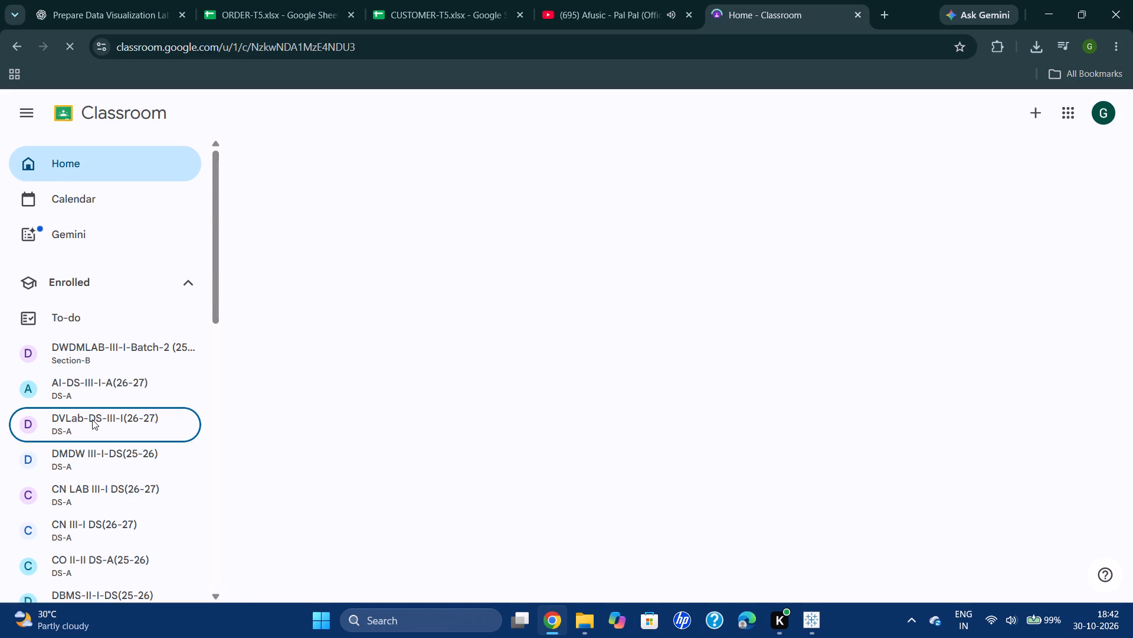
Open the DVLab-DS-III-I(26-27) class and look through its stream for the task material, checking the Task 6 post.
click(75, 418)
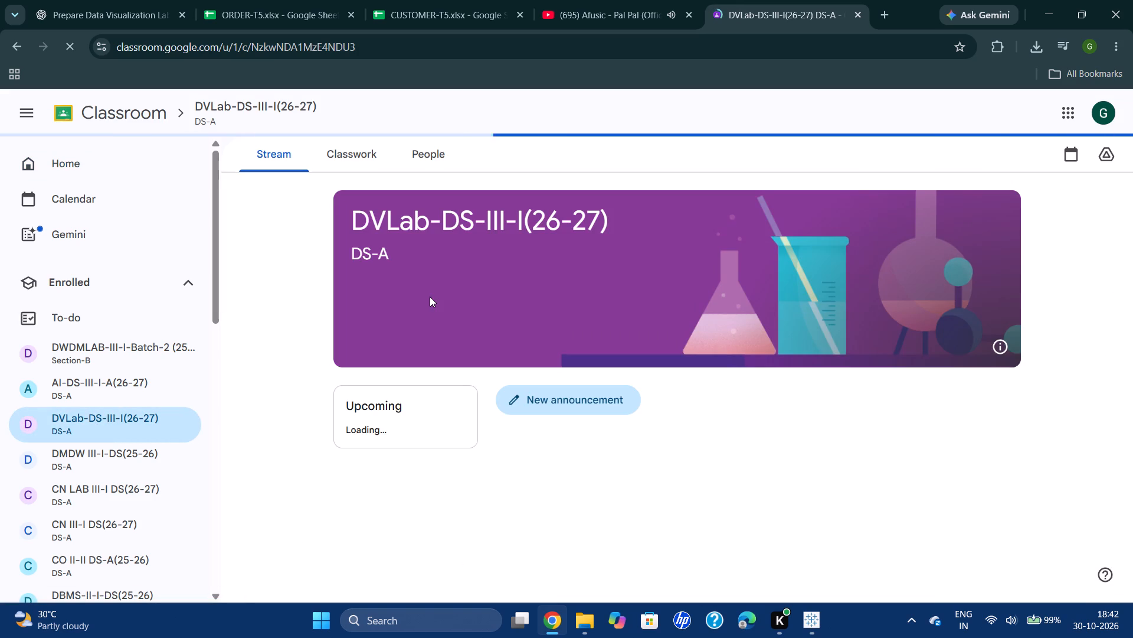
scroll(624, 465, down, 3)
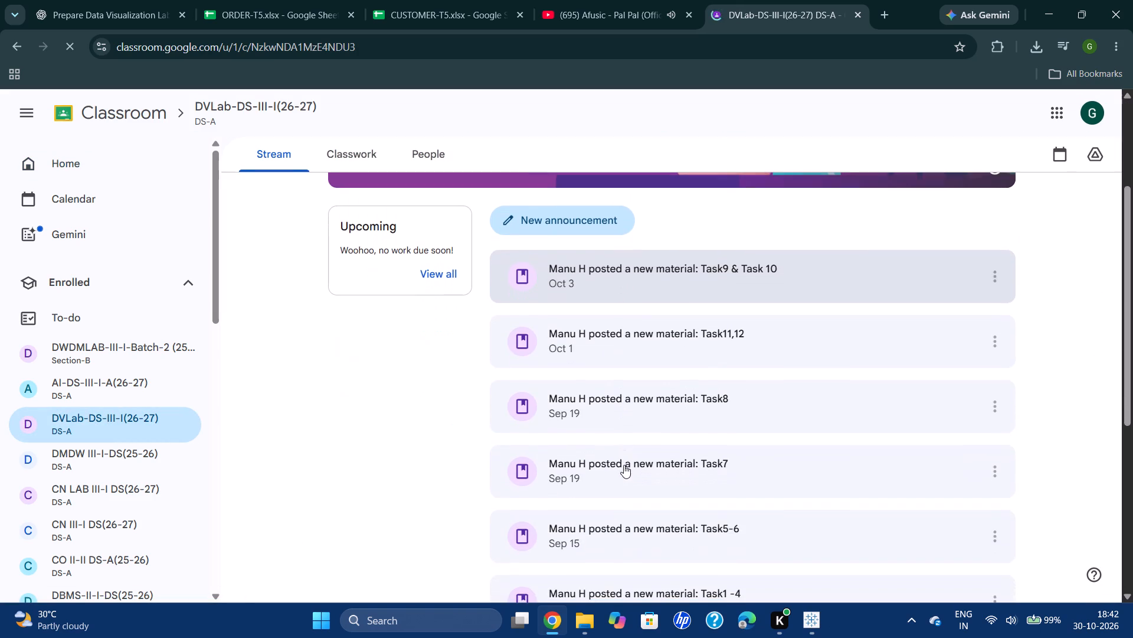
scroll(546, 414, down, 2)
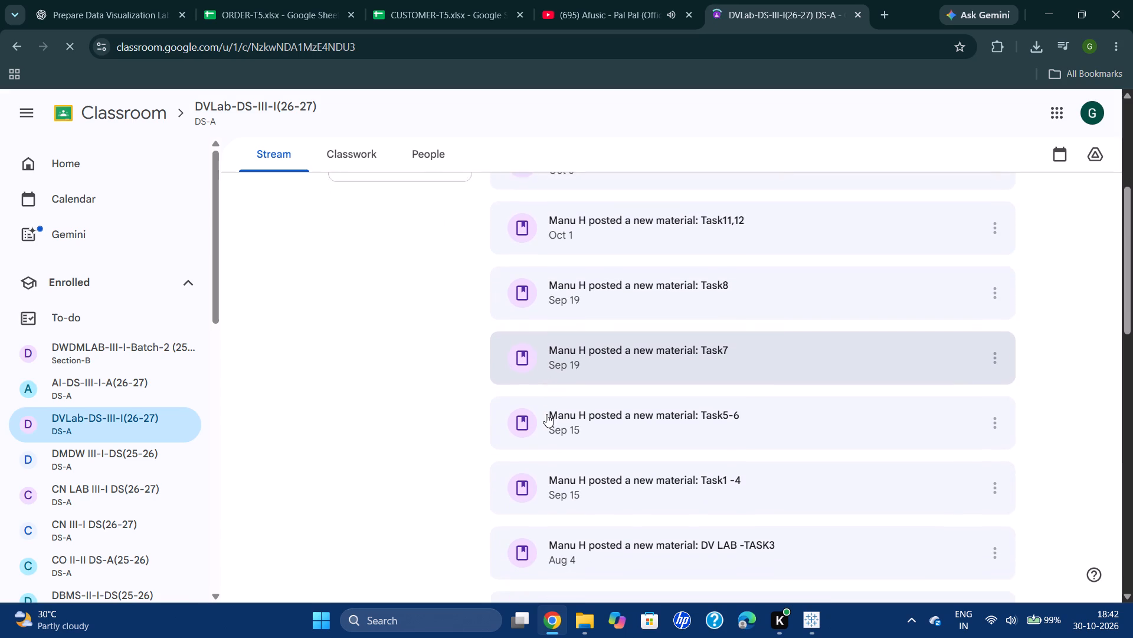
scroll(546, 414, down, 2)
scroll(546, 414, up, 3)
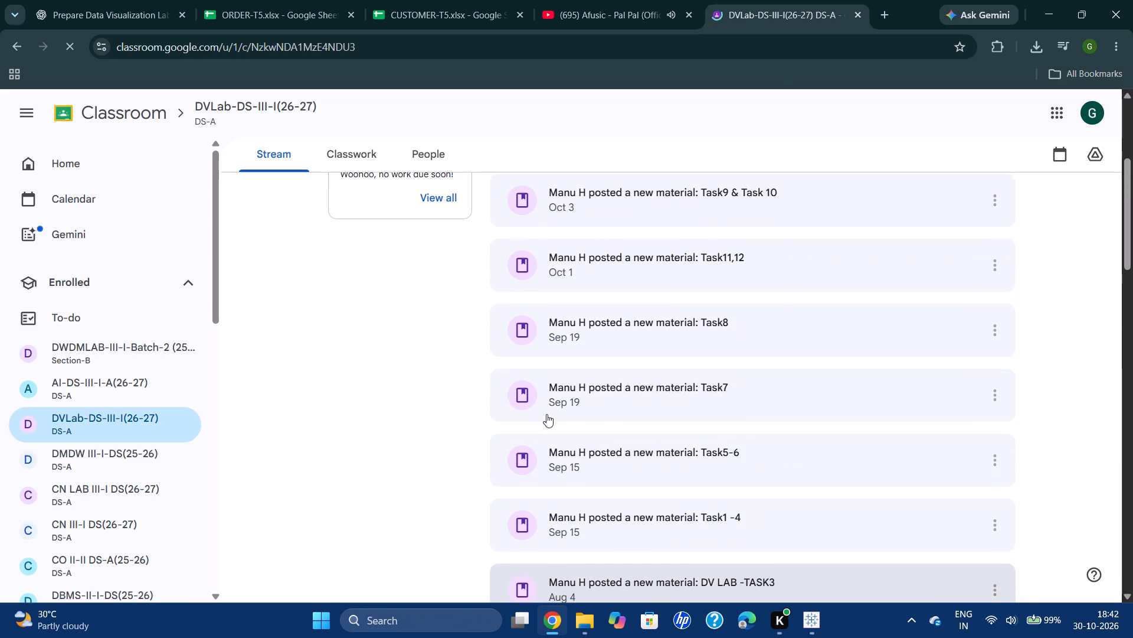
scroll(546, 414, up, 2)
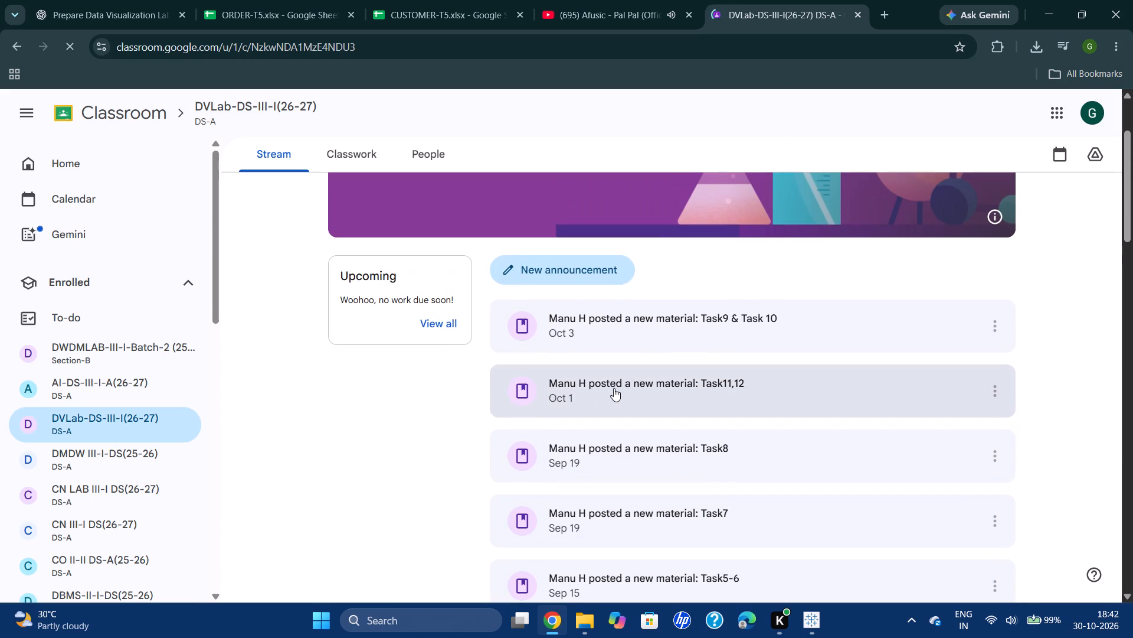
scroll(577, 434, down, 2)
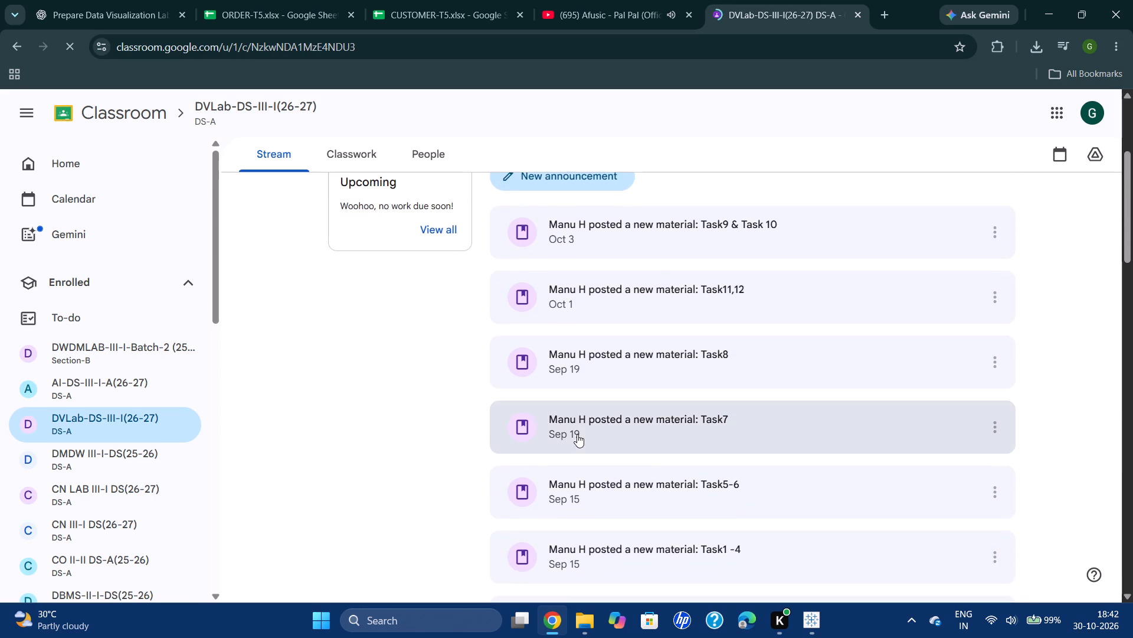
scroll(577, 434, down, 4)
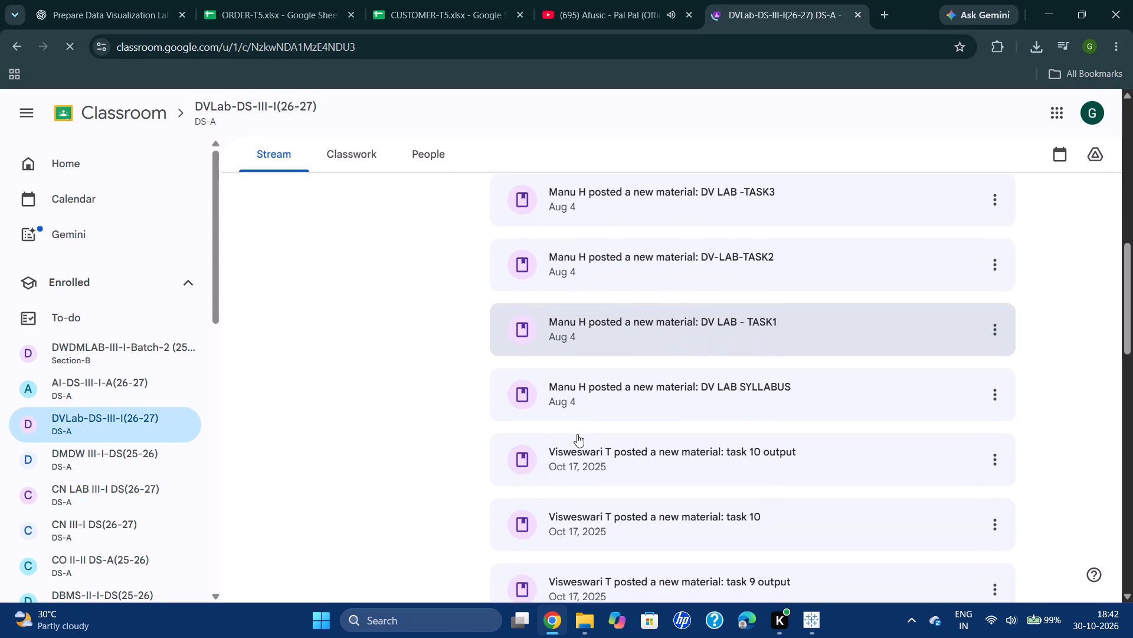
scroll(577, 434, down, 5)
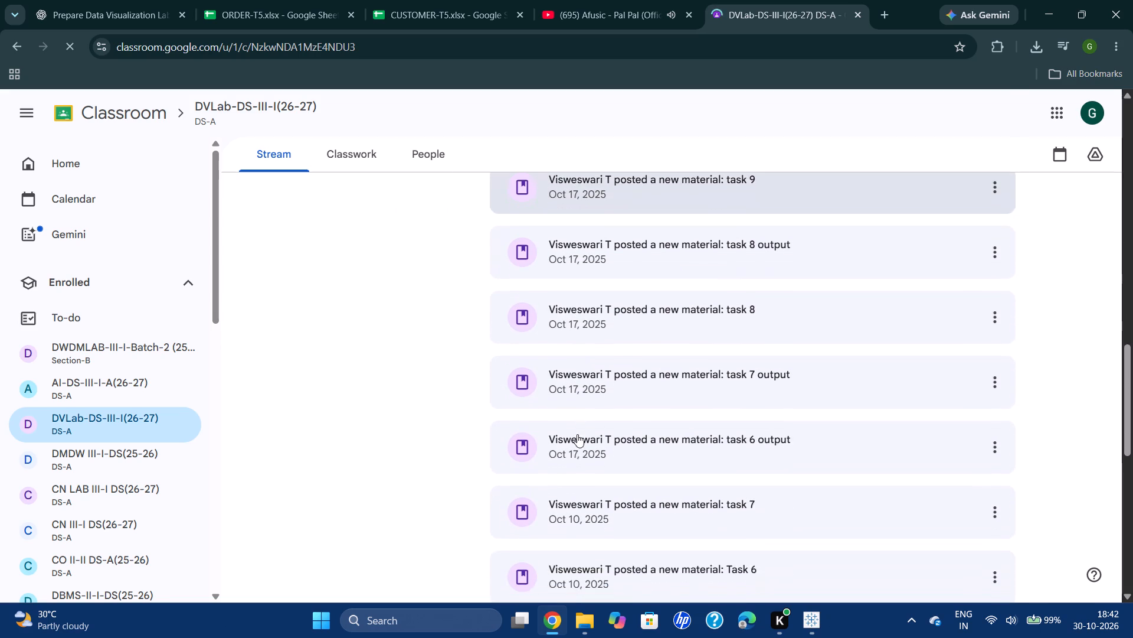
scroll(577, 434, down, 1)
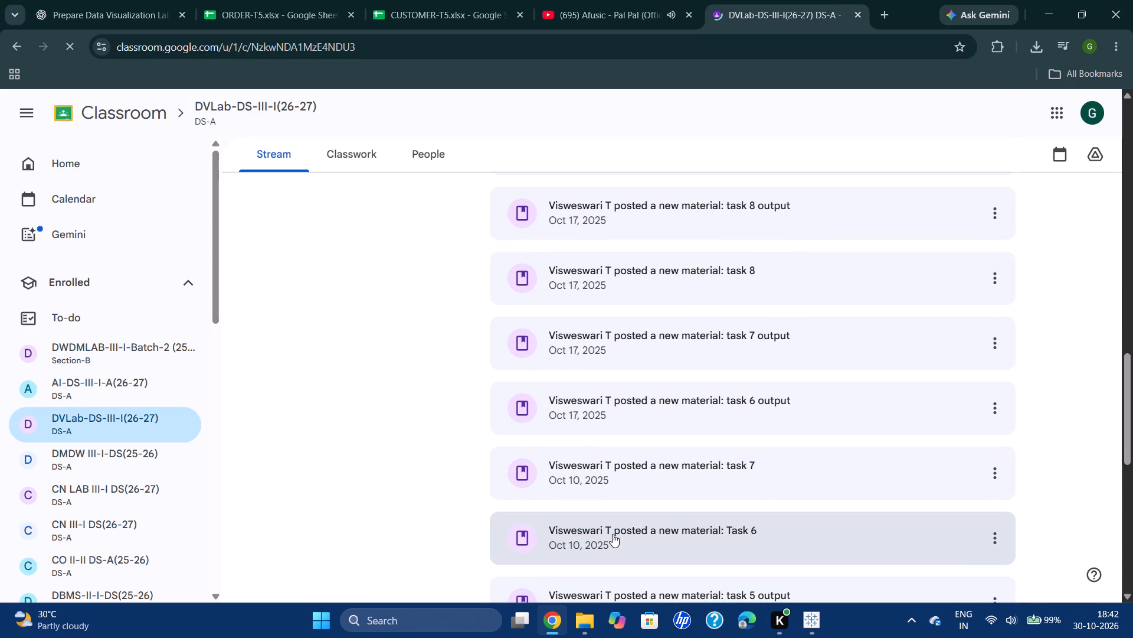
click(613, 534)
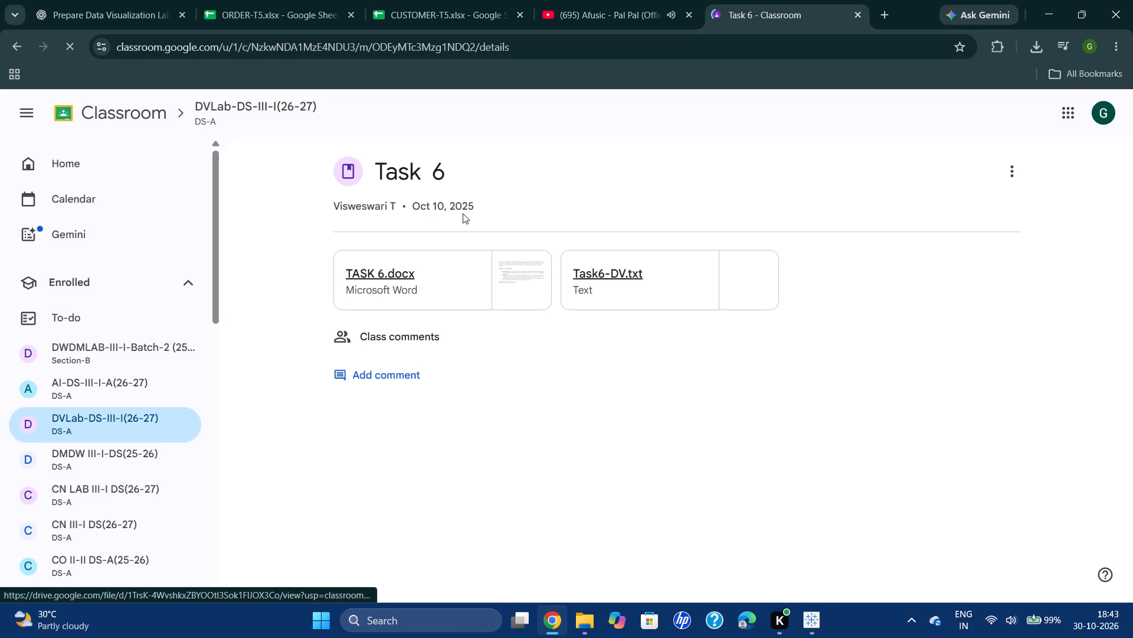
Return to the class stream, open the task 5 material and preview its CUSTOMER-T5.xlsx attachment.
click(287, 108)
scroll(494, 358, down, 2)
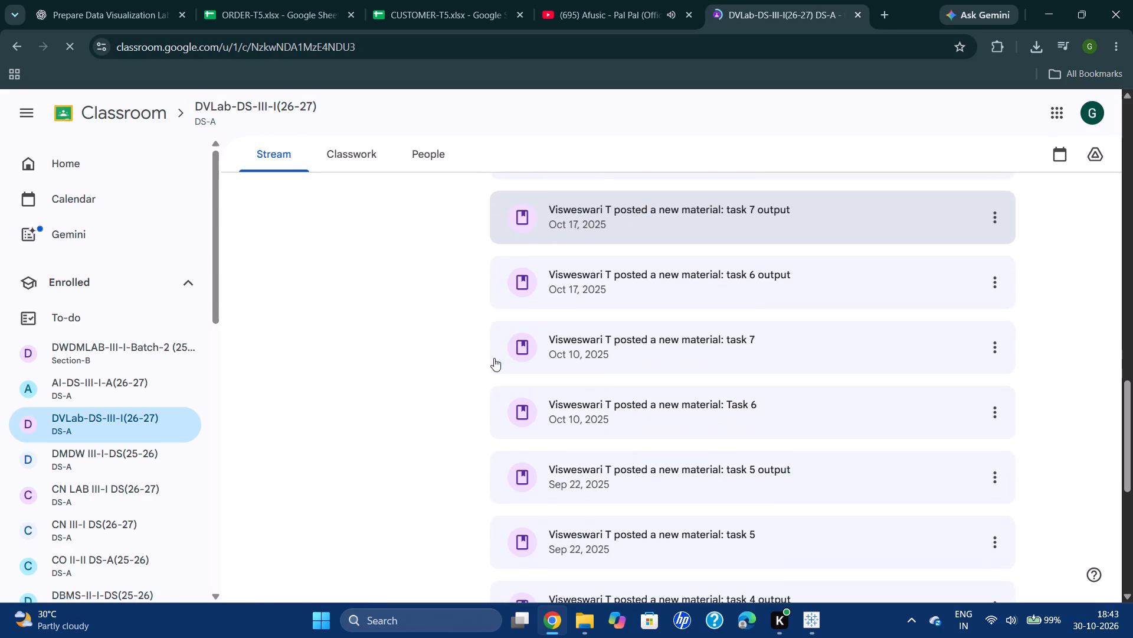
scroll(494, 358, down, 1)
click(575, 457)
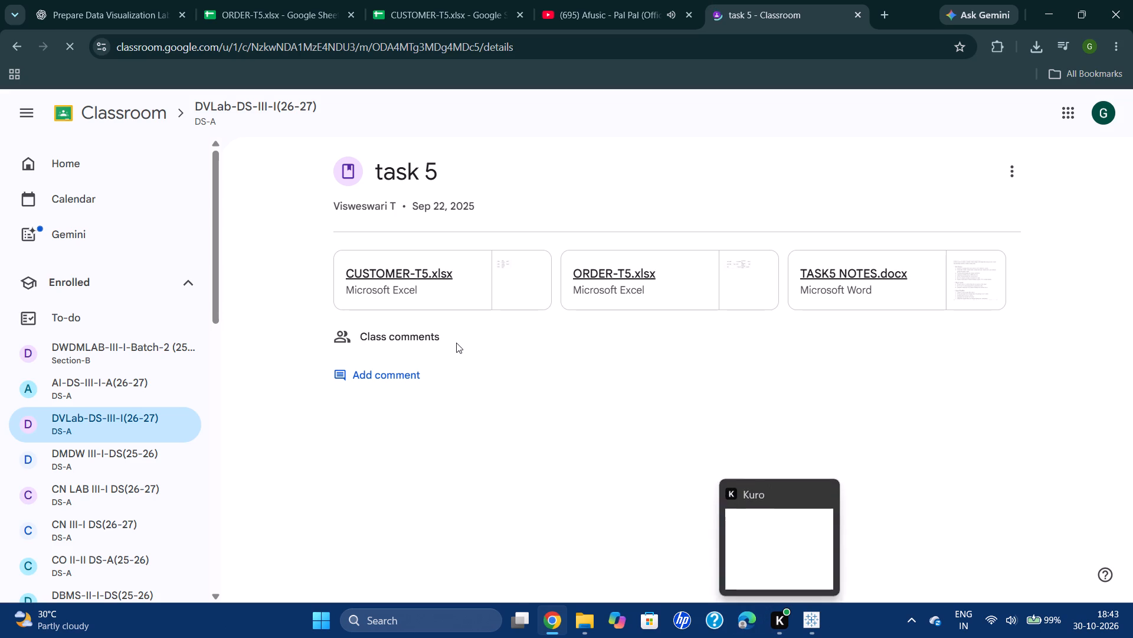
click(424, 269)
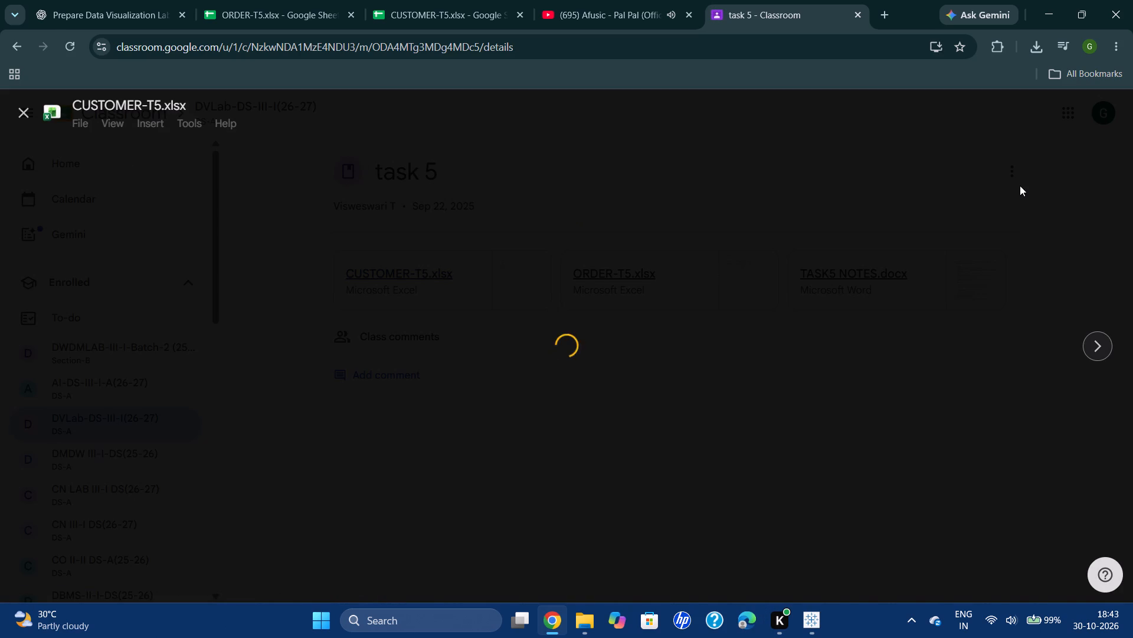
Check the recent download history for the CUSTOMER-T5 file.
click(1033, 56)
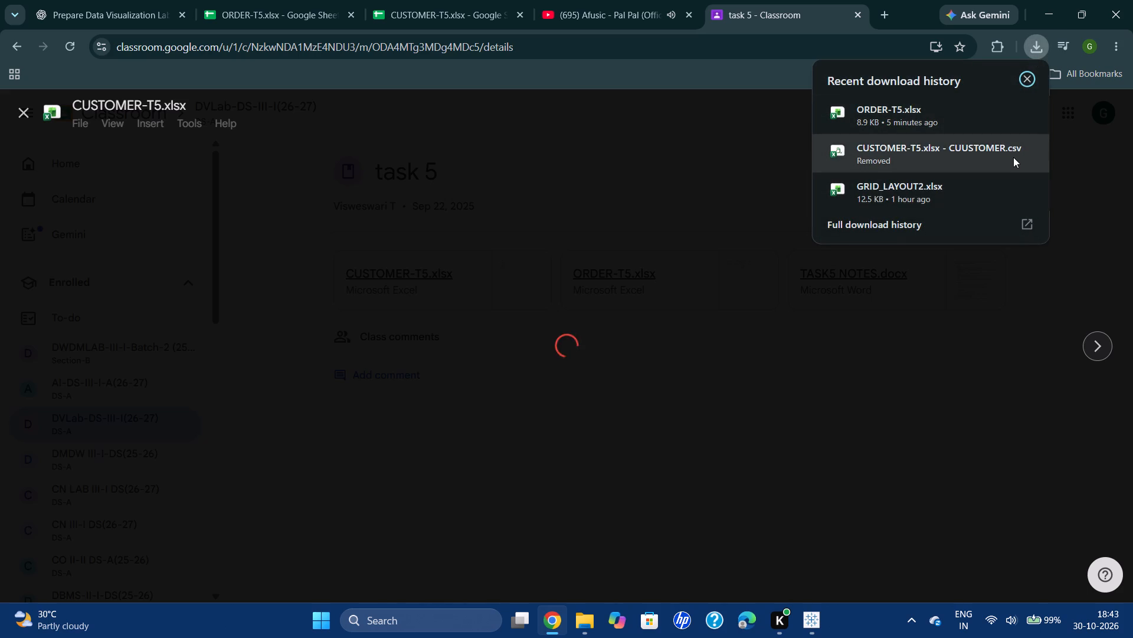
click(1013, 157)
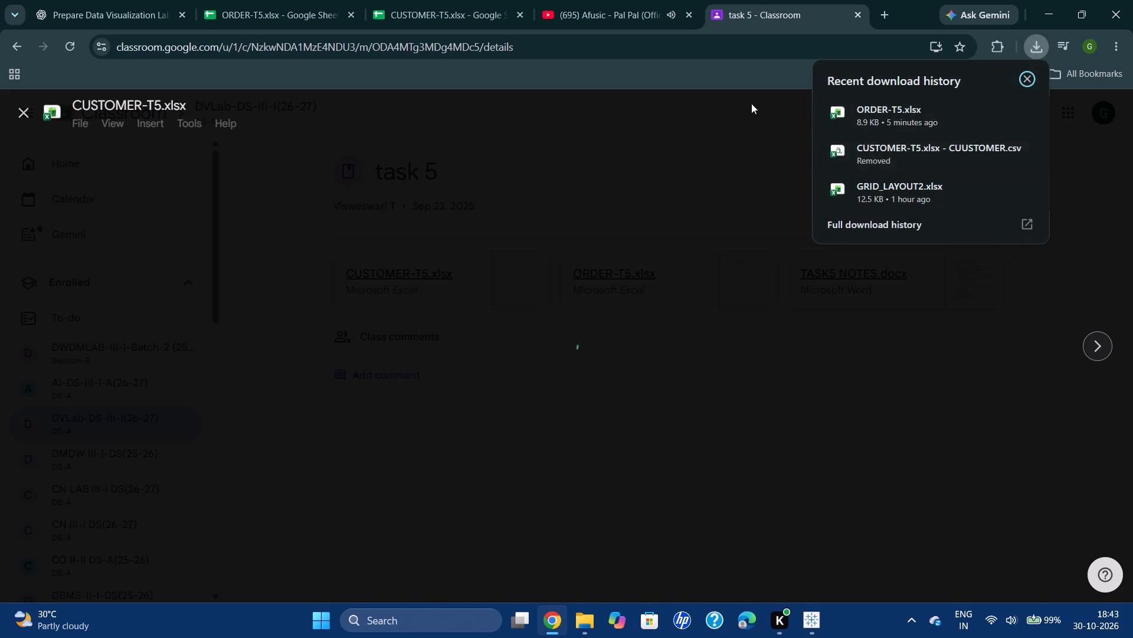
click(751, 103)
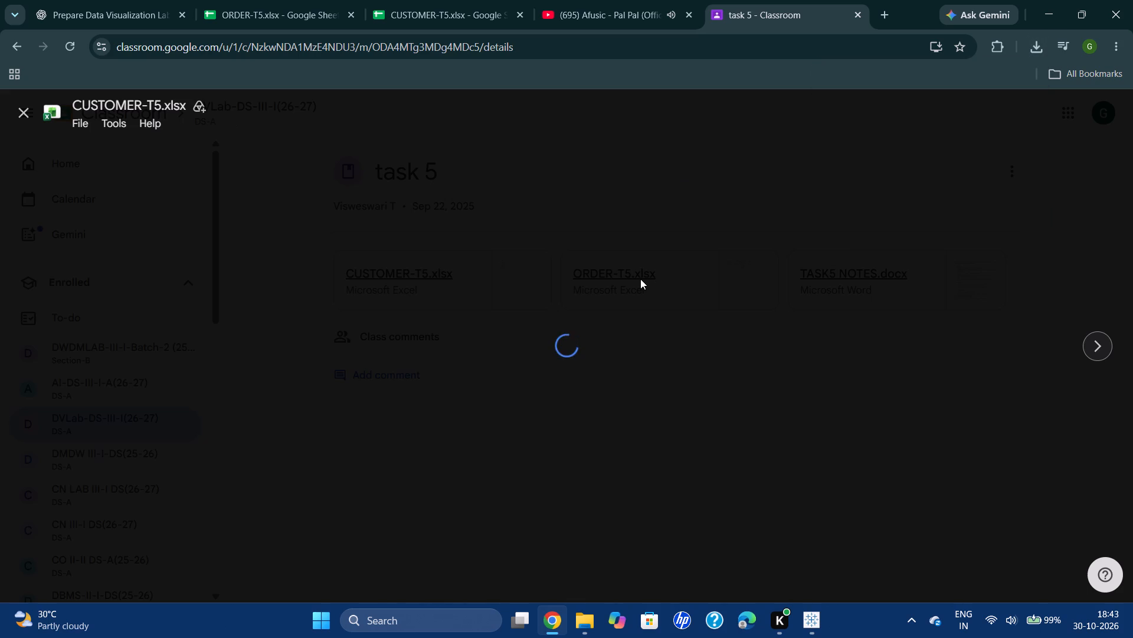
Switch to YouTube, browse the mix playlist and choose the video Shubh - Baller (Official Music Video).
click(615, 19)
scroll(821, 438, down, 1)
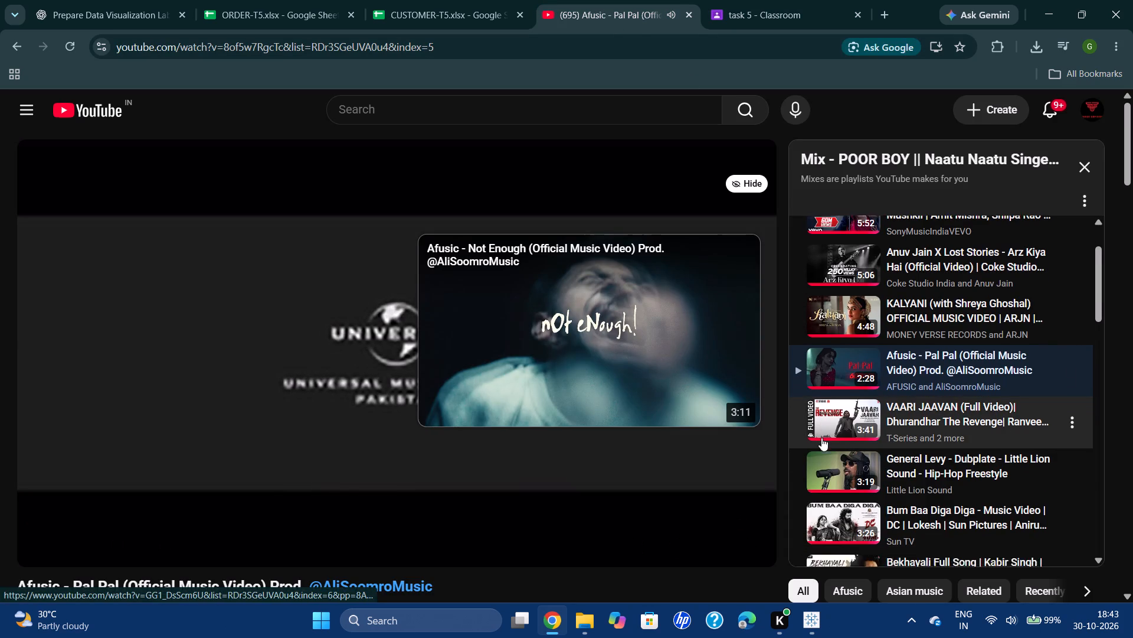
scroll(821, 438, down, 4)
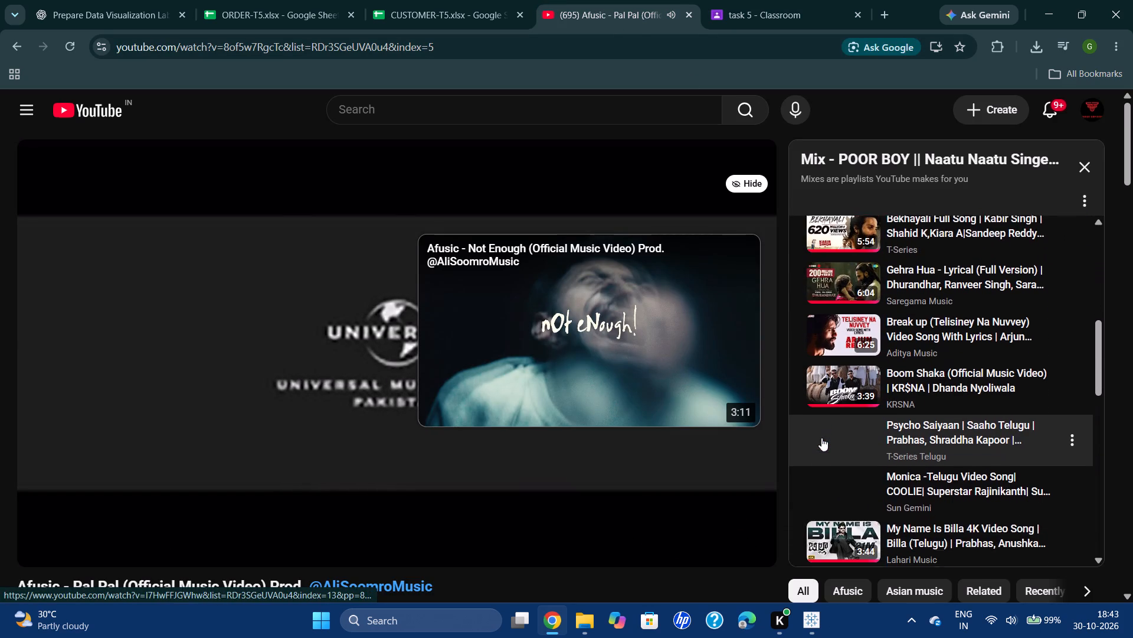
scroll(821, 438, down, 1)
scroll(821, 438, up, 2)
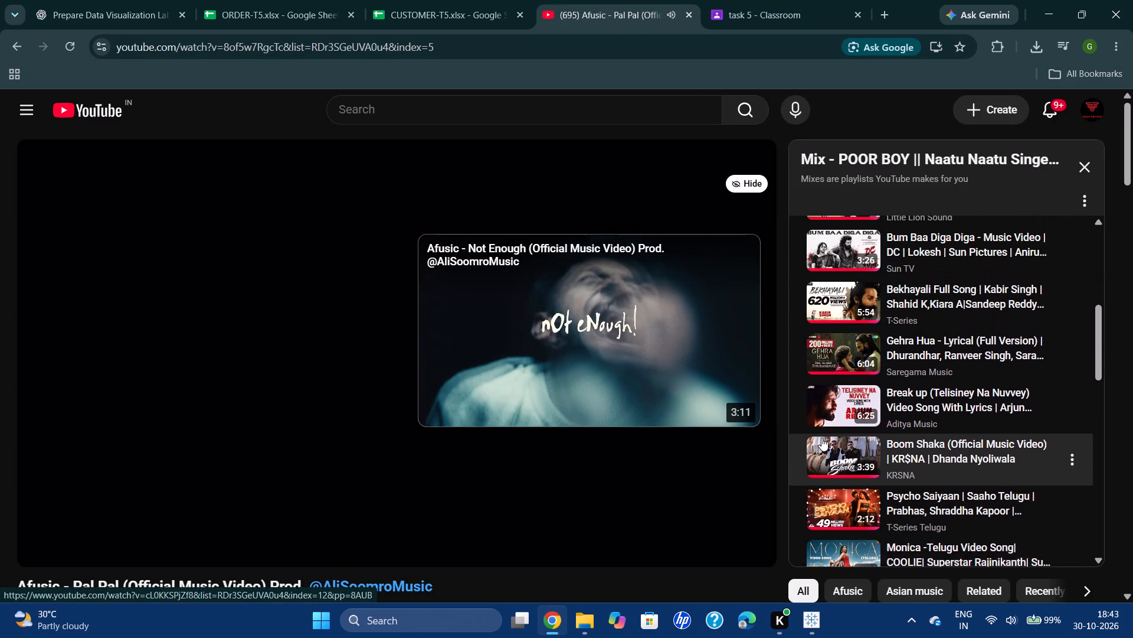
scroll(821, 438, down, 2)
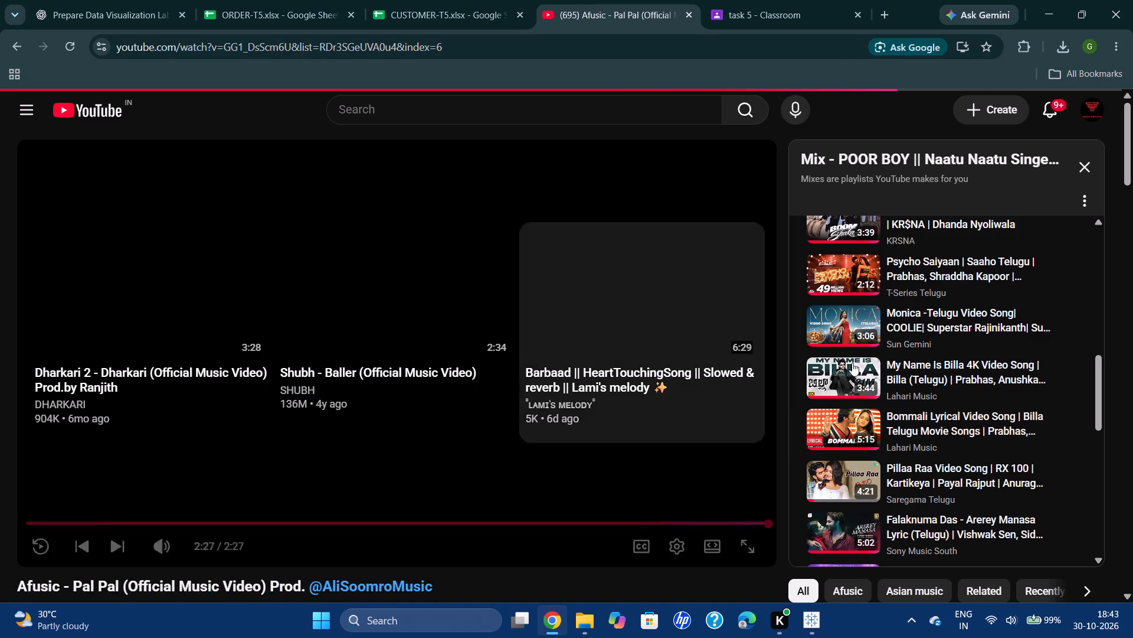
click(817, 427)
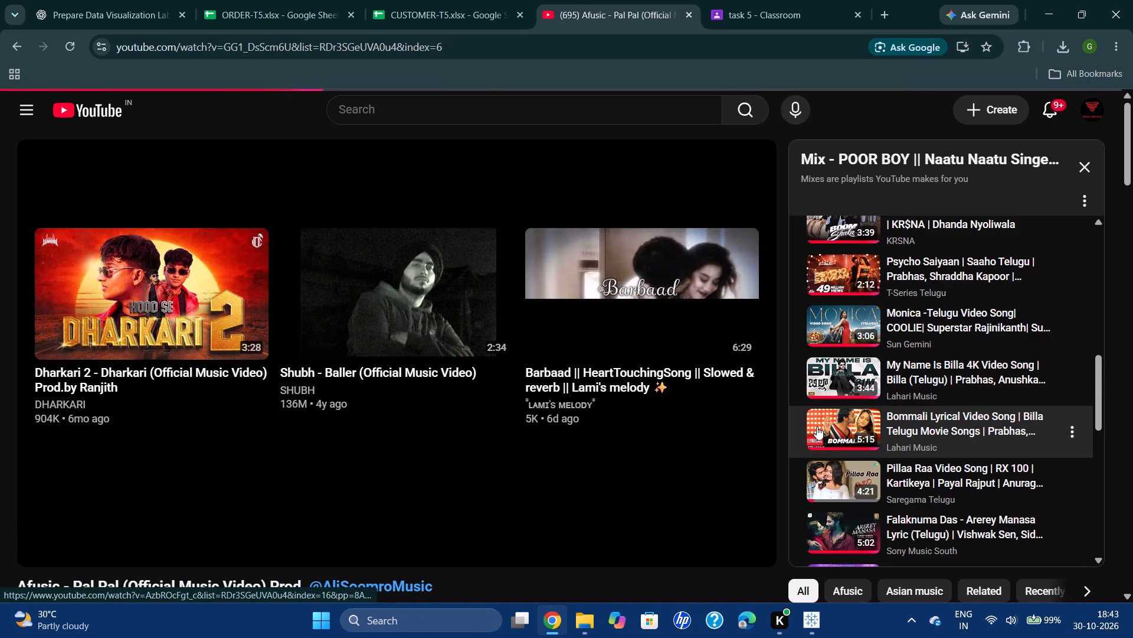
click(371, 243)
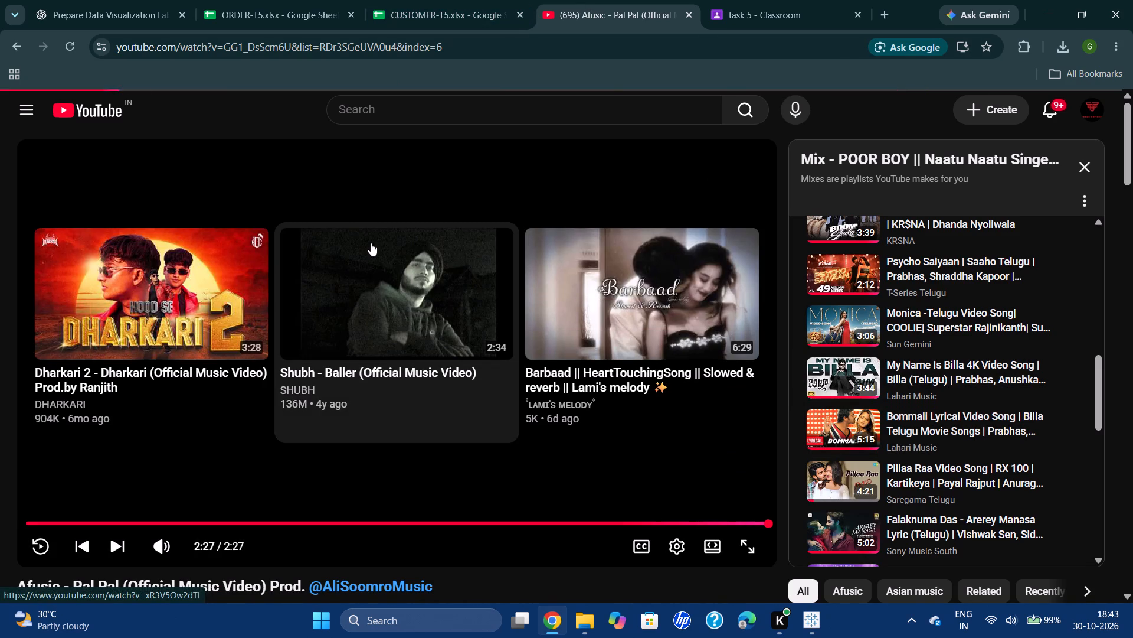
View the ORDER-T5 spreadsheet and go to the CUSTOMER-T5 spreadsheet.
click(451, 0)
click(241, 0)
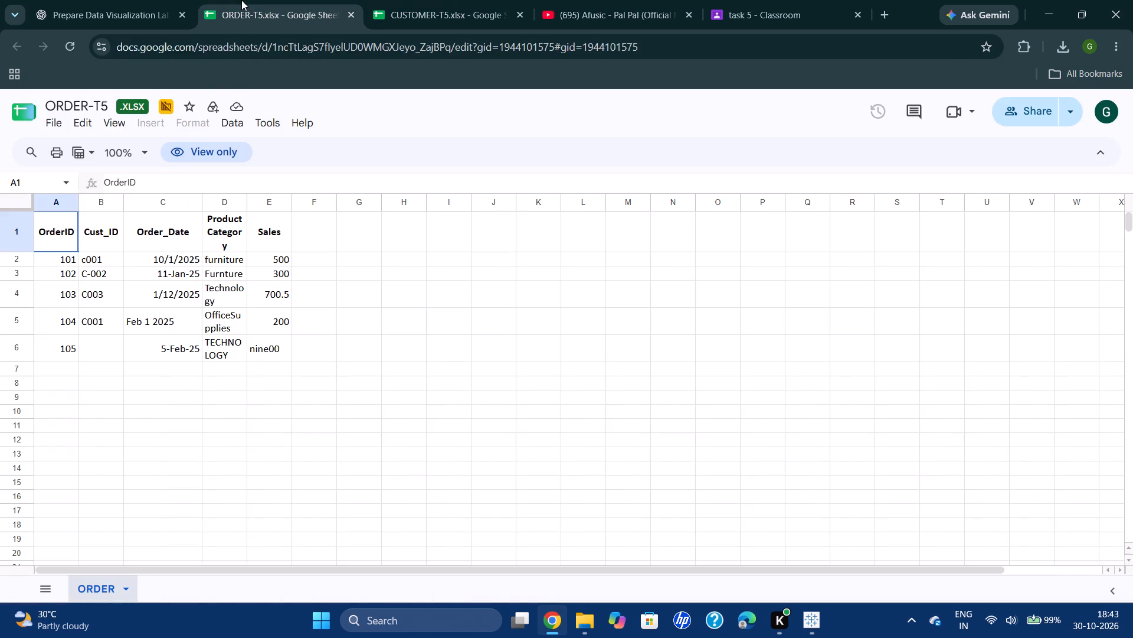
click(397, 0)
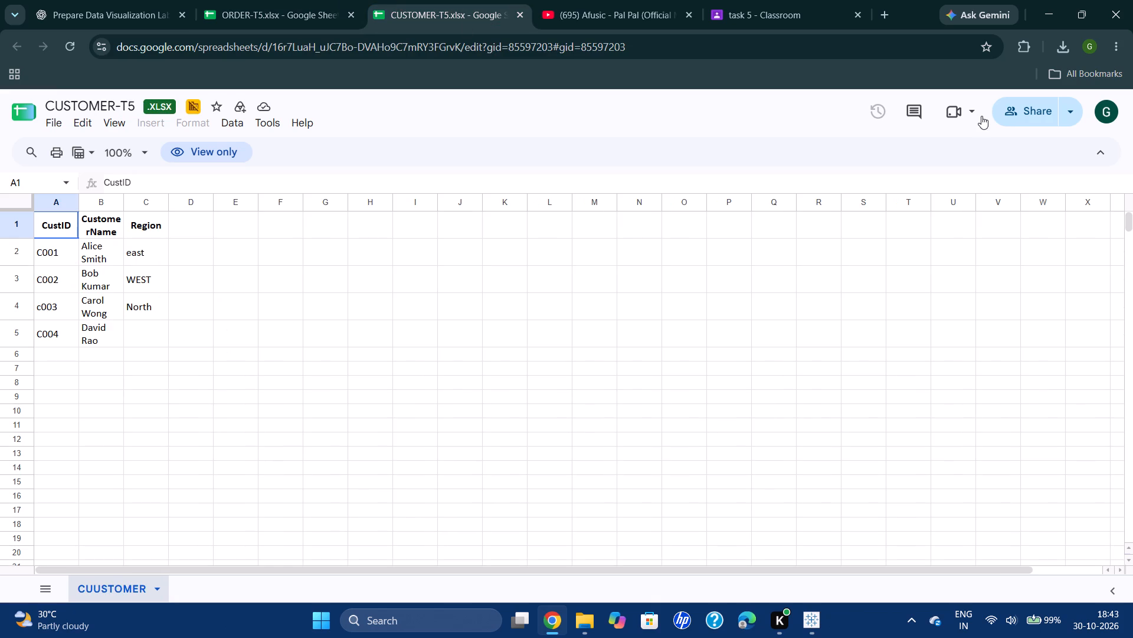
click(58, 126)
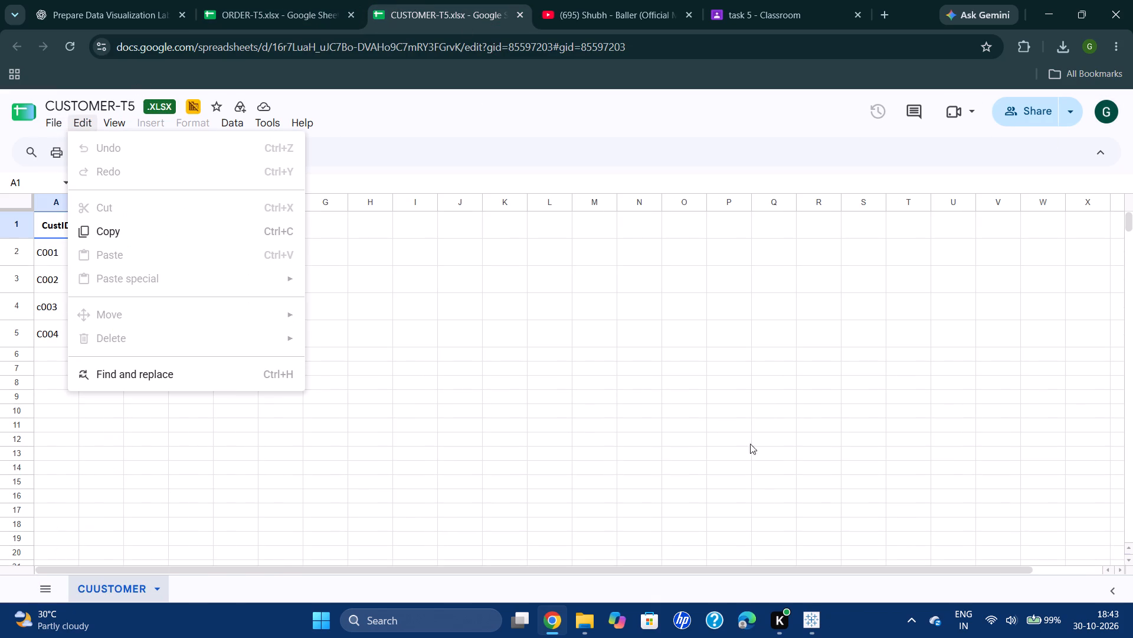
Switch to Tableau and dismiss the file selection dialog for the second Excel connection.
click(807, 604)
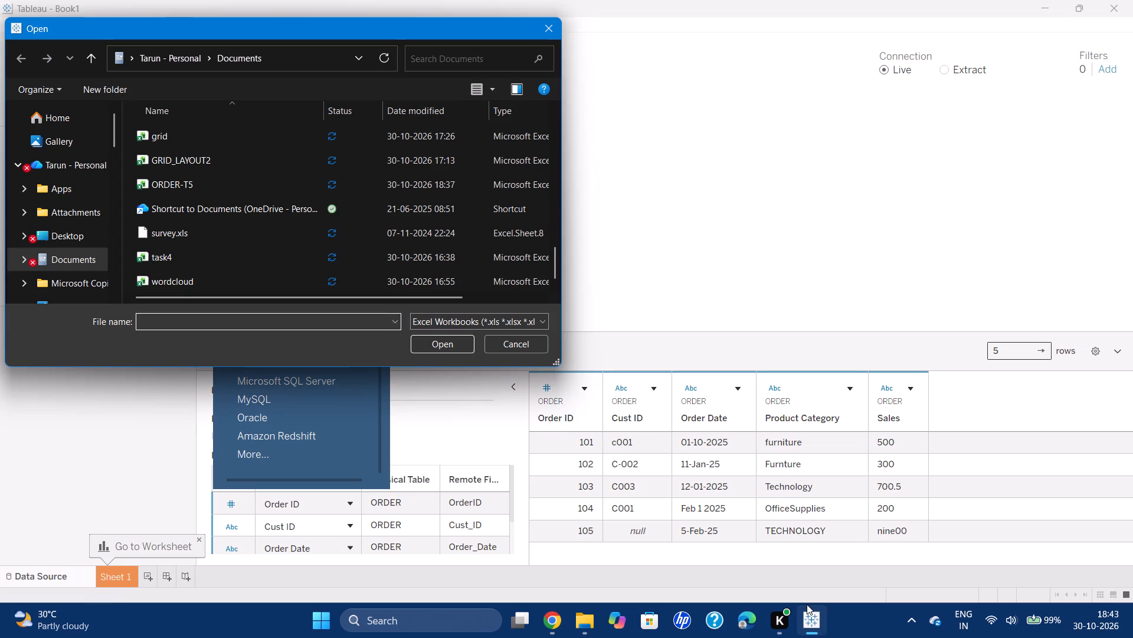
click(549, 28)
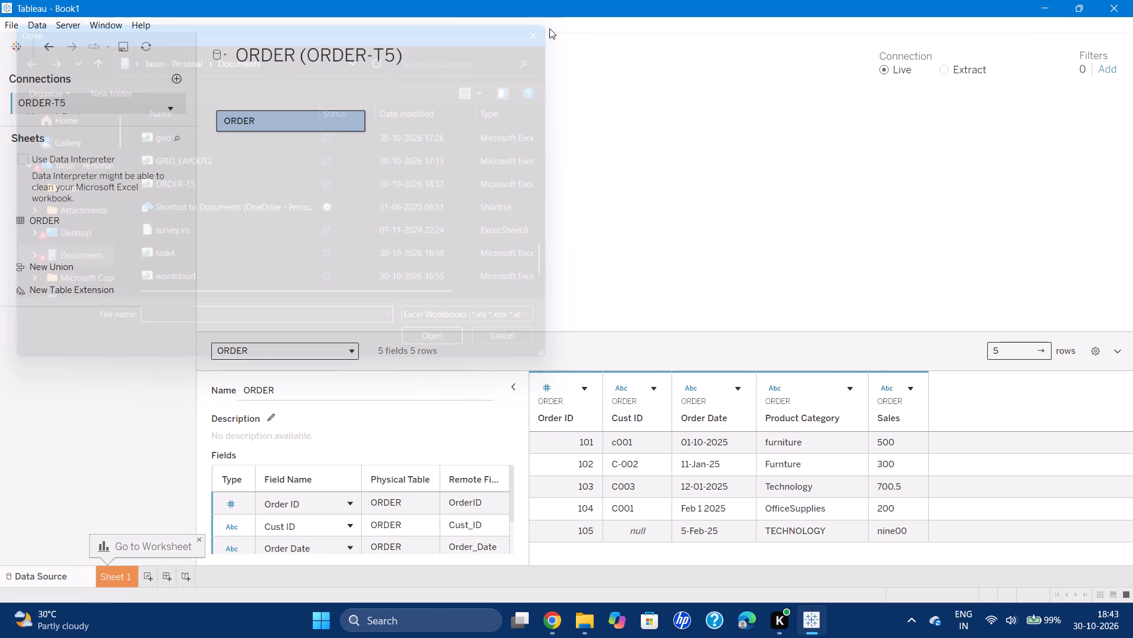
Switch back to Chrome and download the CUSTOMER-T5 spreadsheet as a Microsoft Excel (.xlsx) file.
key(alt+Tab)
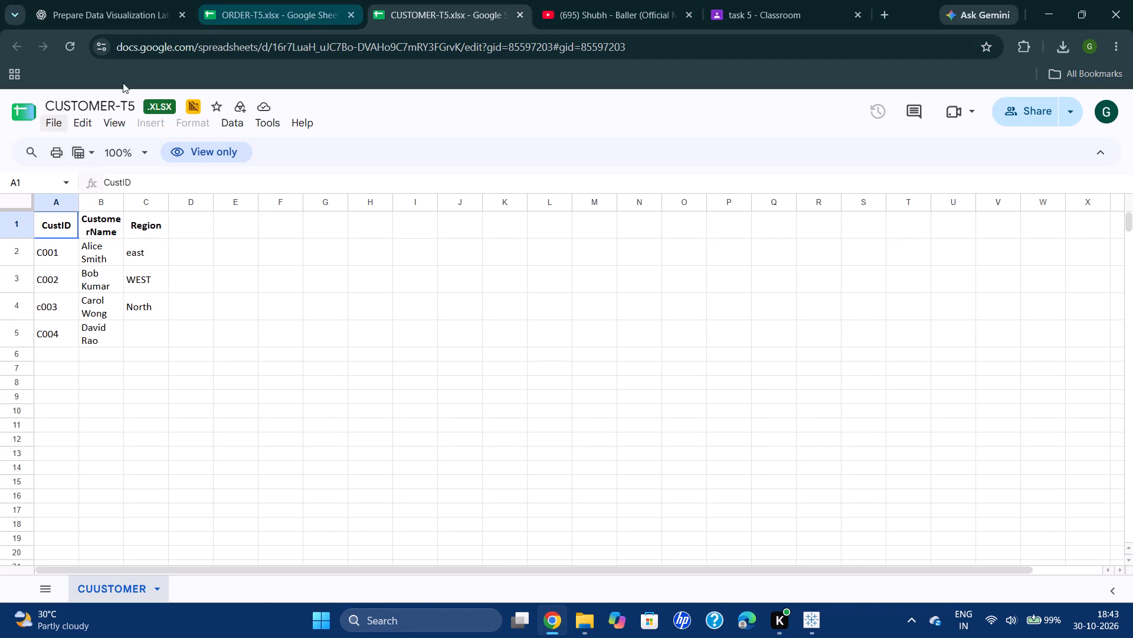
click(54, 128)
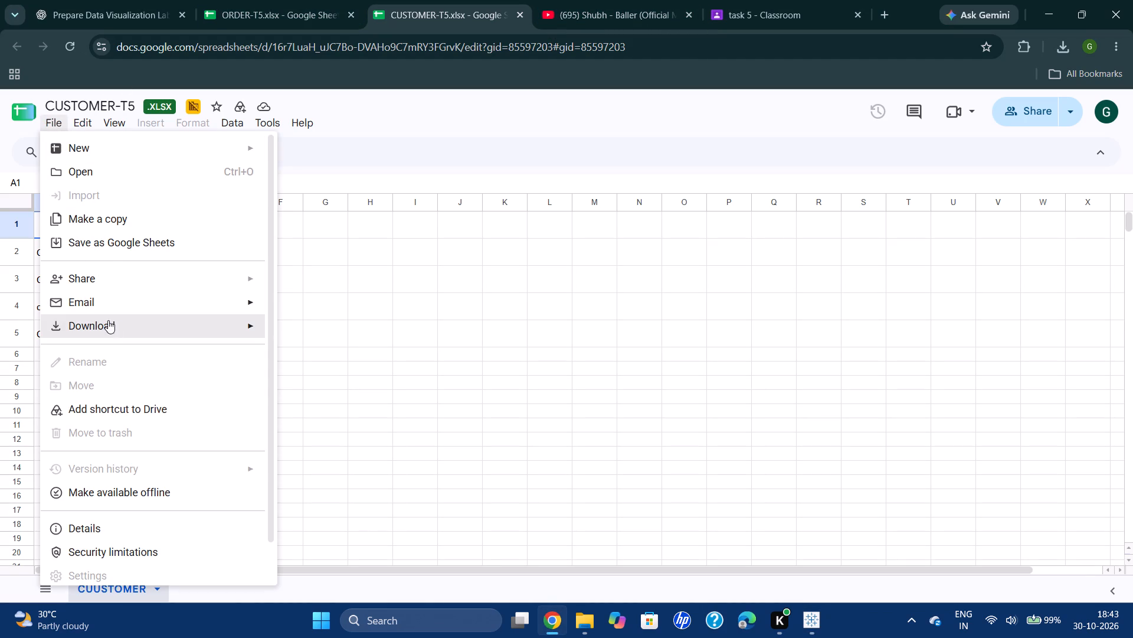
click(310, 324)
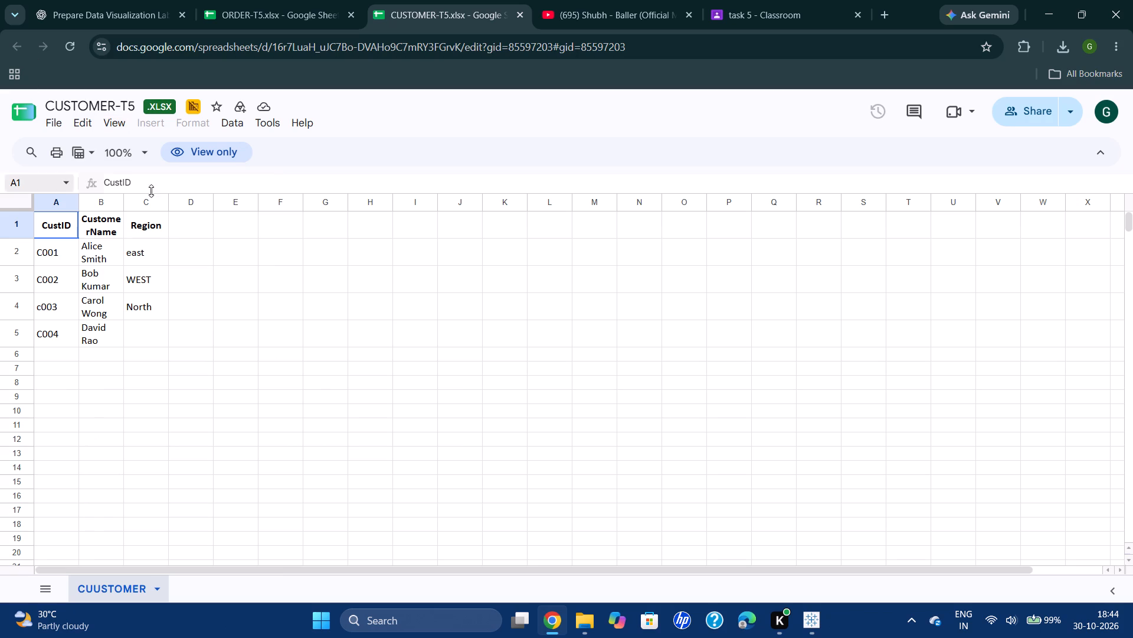
Show the downloaded CUSTOMER-T5.xlsx file in its Downloads folder.
click(590, 0)
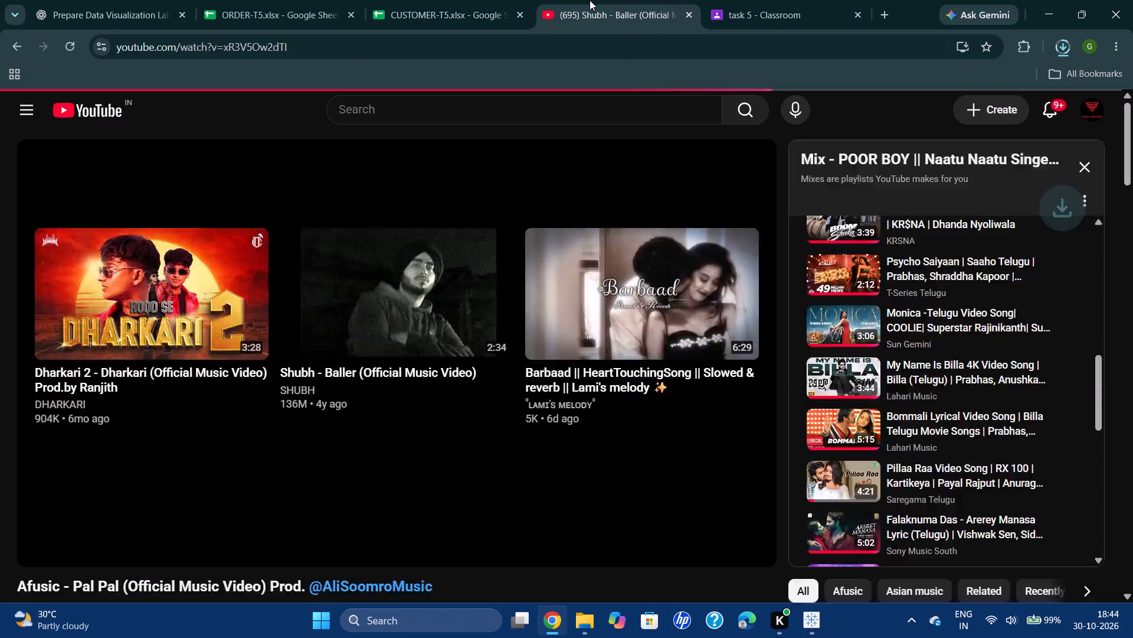
click(1062, 50)
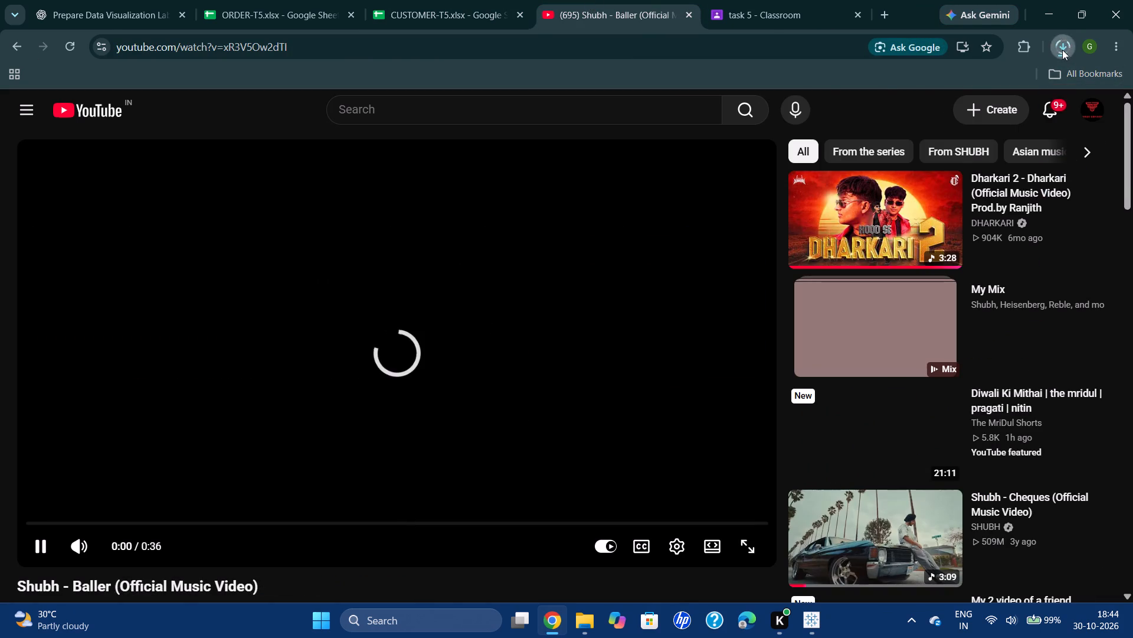
click(1023, 114)
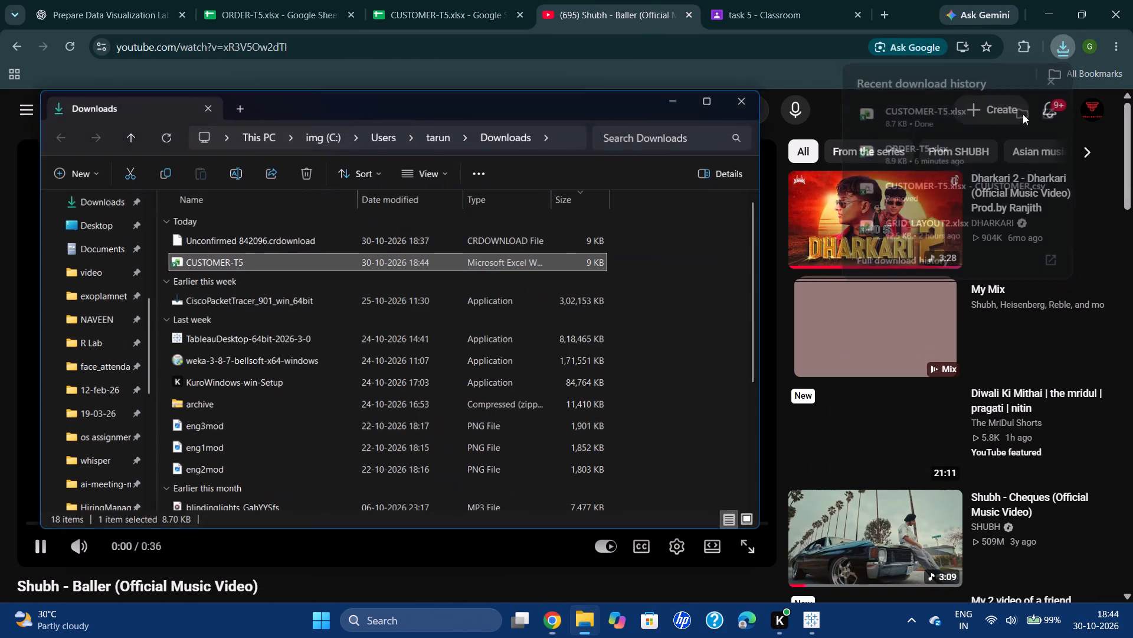
Move the CUSTOMER-T5 file from Downloads into the Documents folder and close the file window.
scroll(71, 334, up, 1)
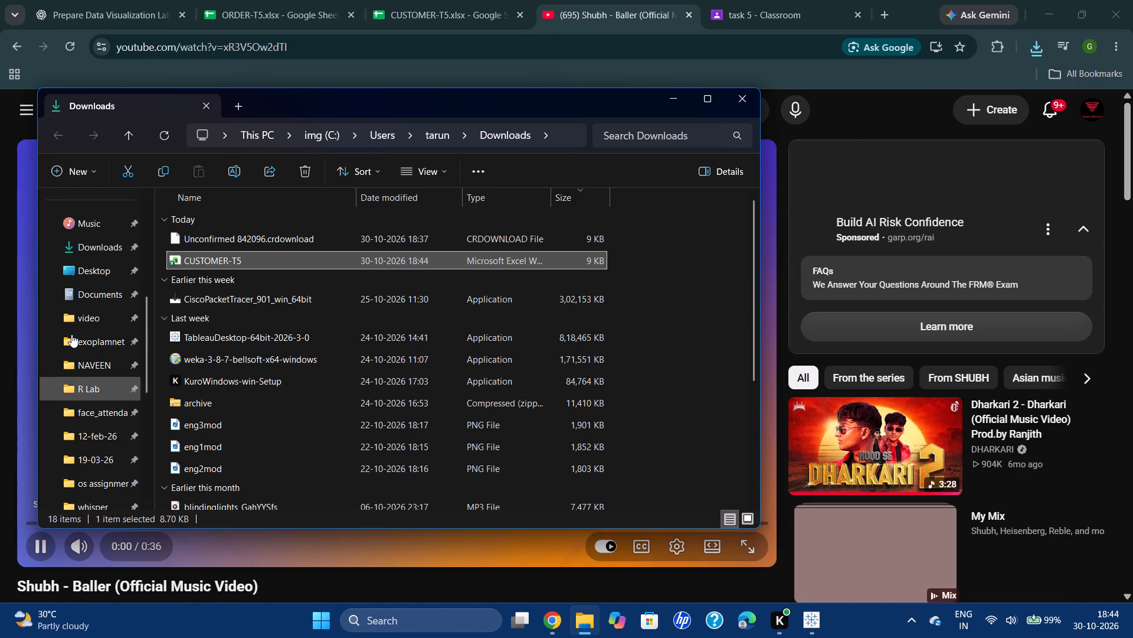
scroll(71, 334, up, 2)
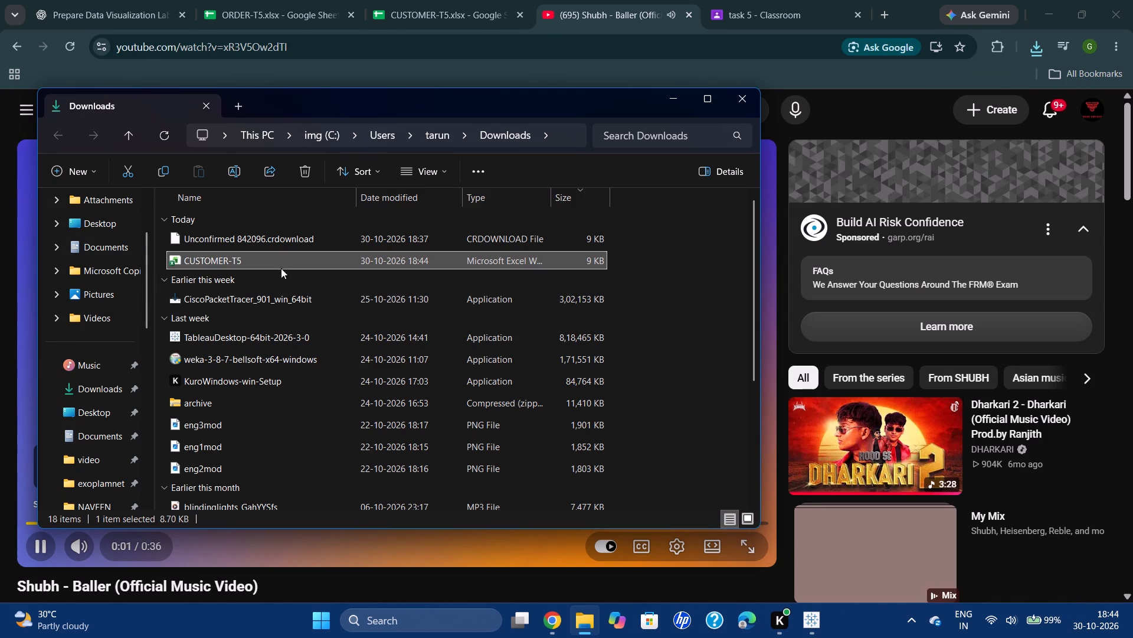
drag(308, 257, 96, 441)
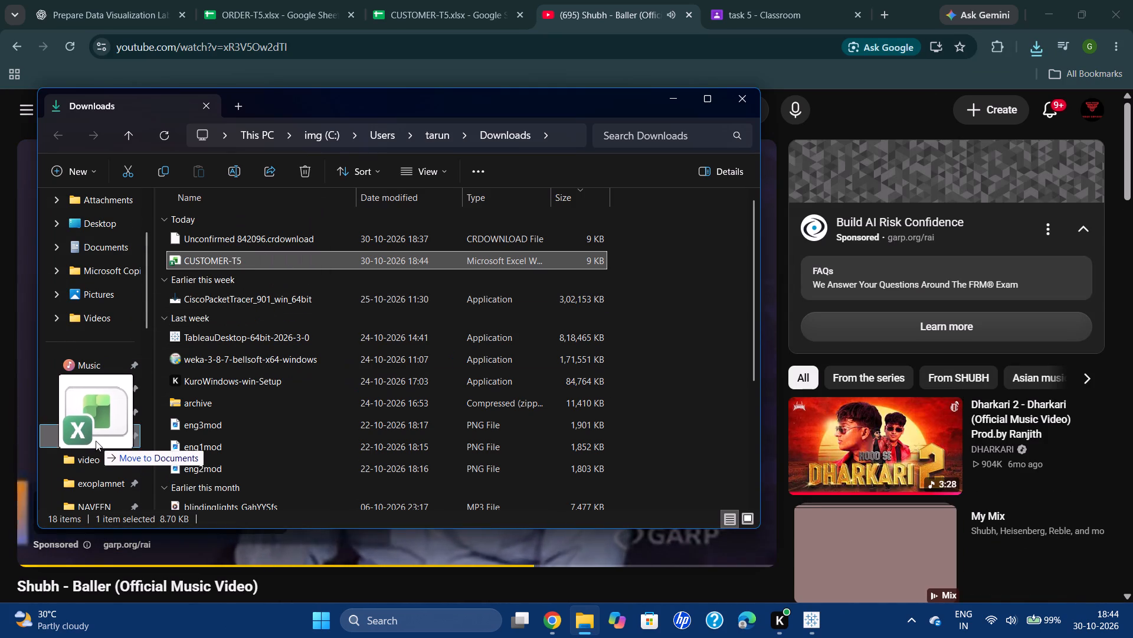
drag(96, 441, 94, 438)
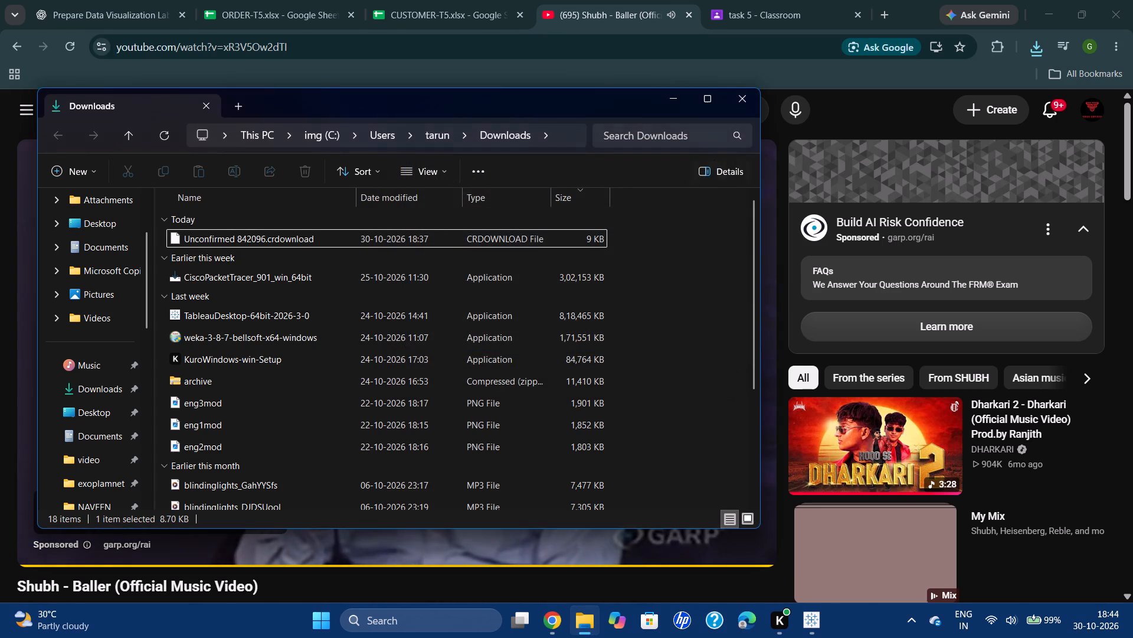
click(741, 105)
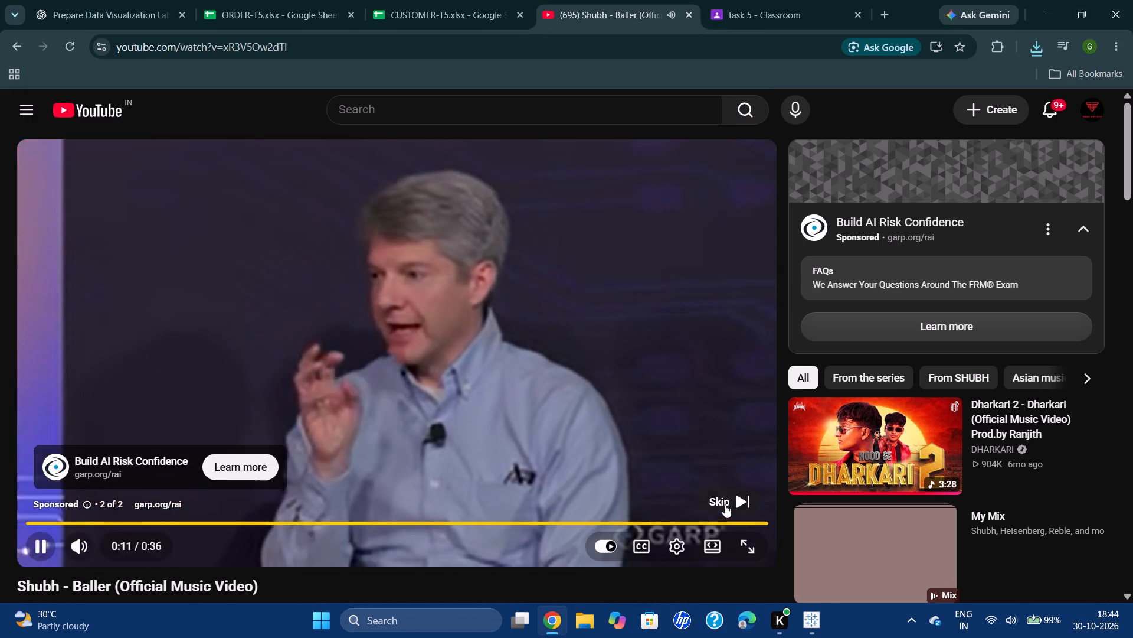
Skip the advertisement playing before the music video.
click(722, 507)
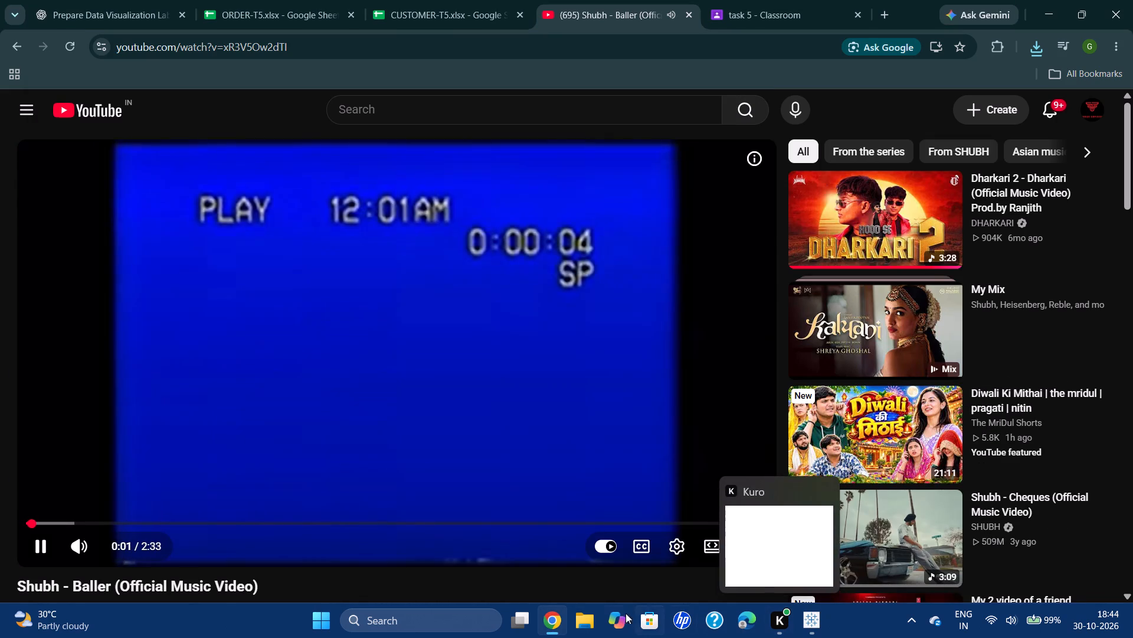
click(816, 623)
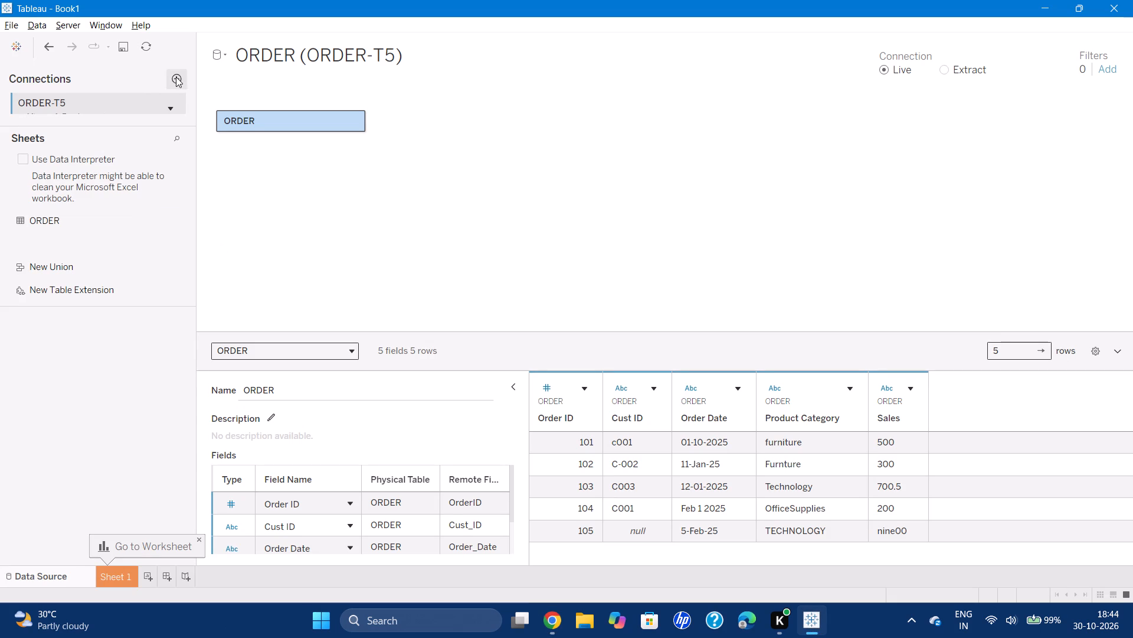
click(176, 77)
click(256, 191)
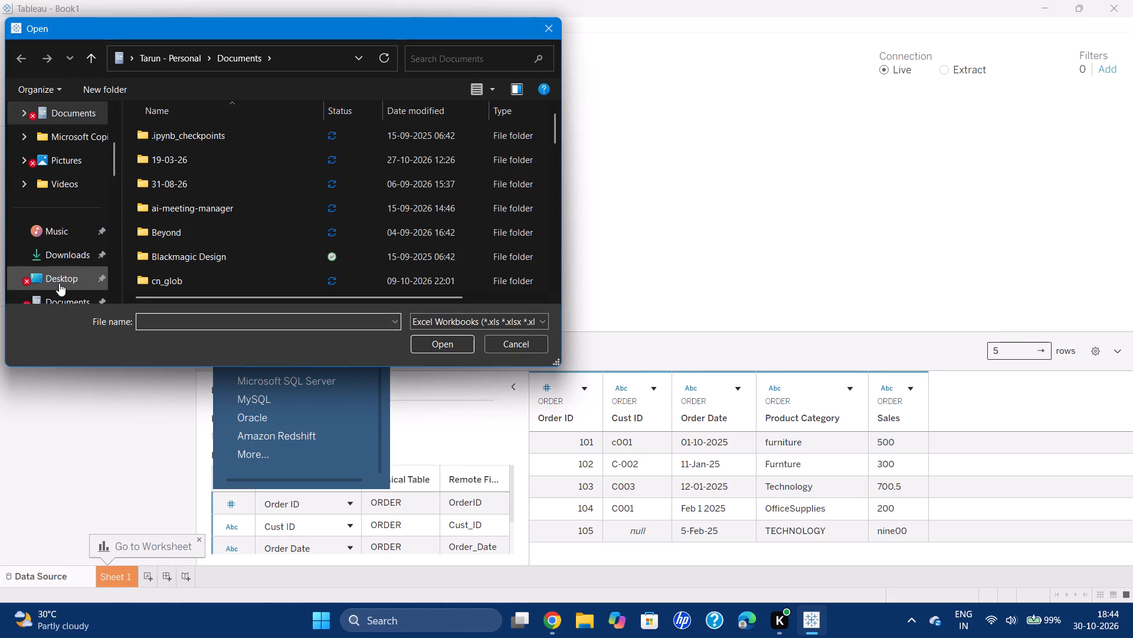
click(60, 287)
click(70, 275)
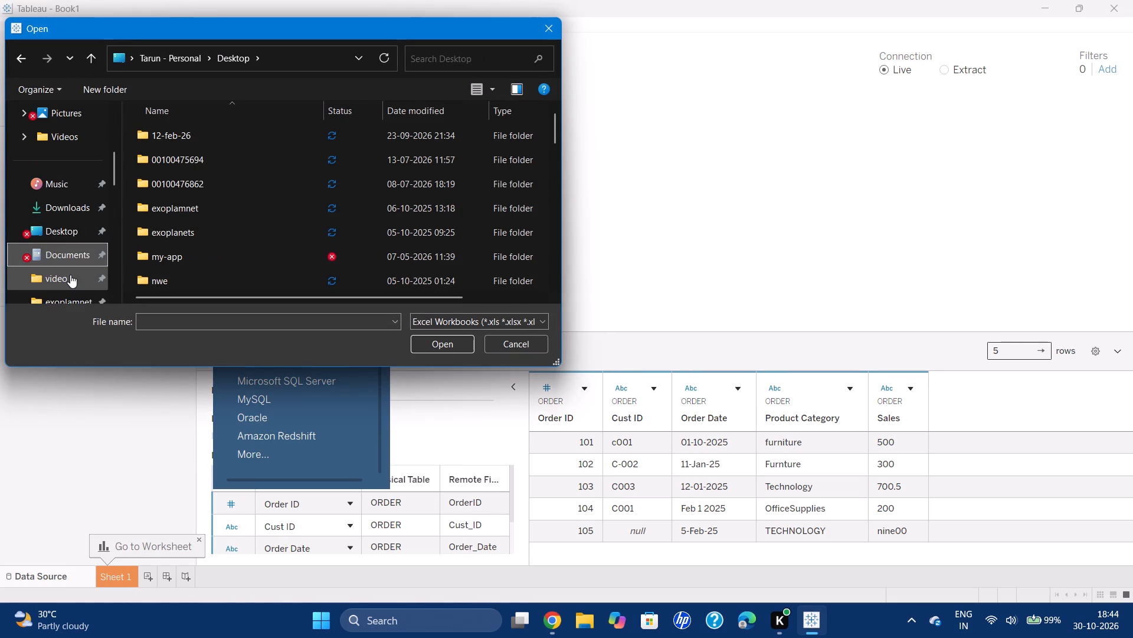
scroll(220, 167, down, 3)
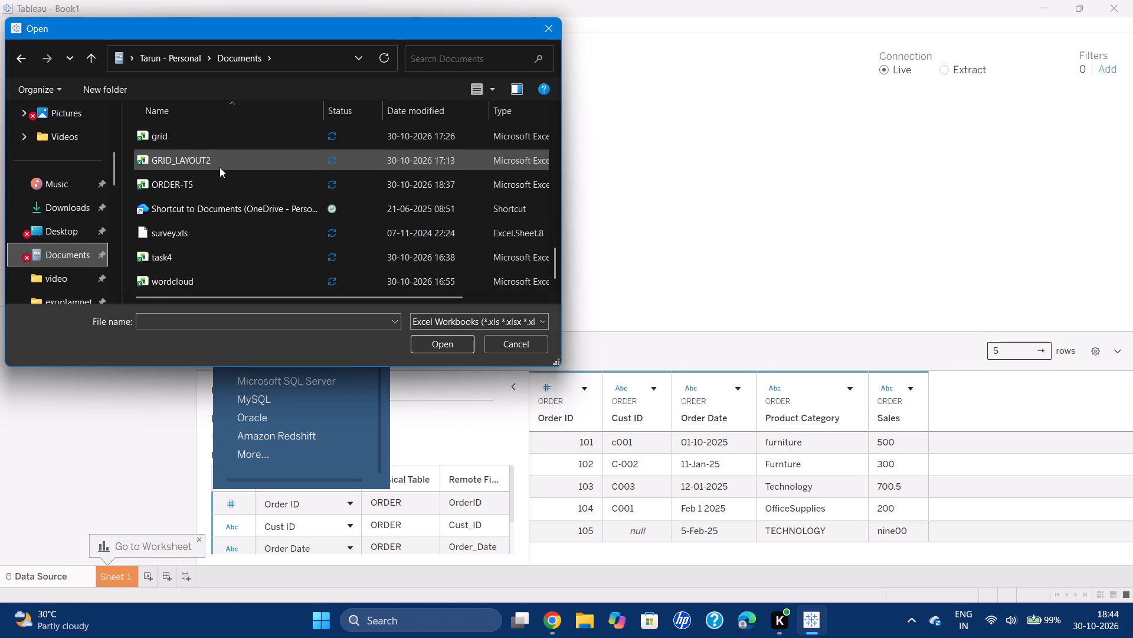
scroll(181, 194, down, 1)
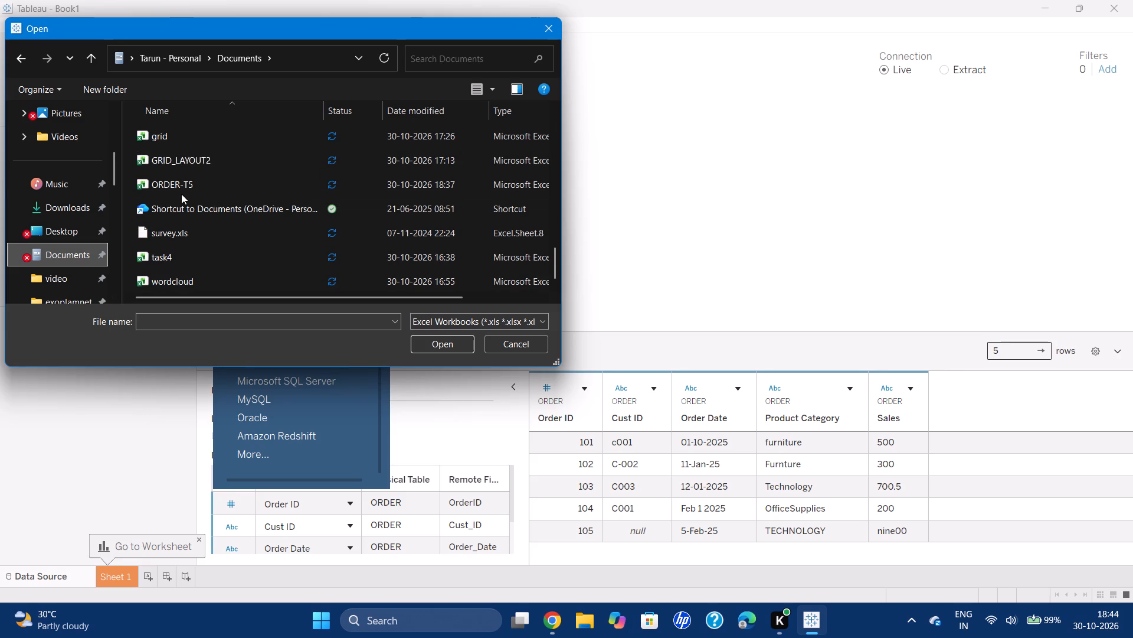
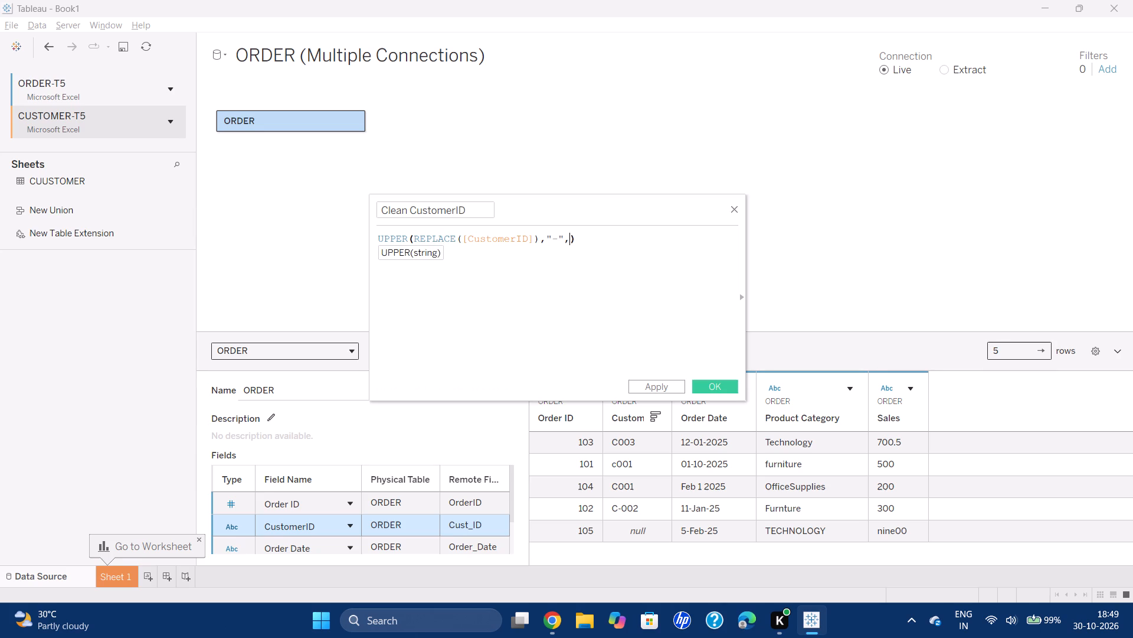
key(BackSpace)
key(BackSpace)
key(BackSpace)
key(BackSpace)
key(BackSpace)
key(Left)
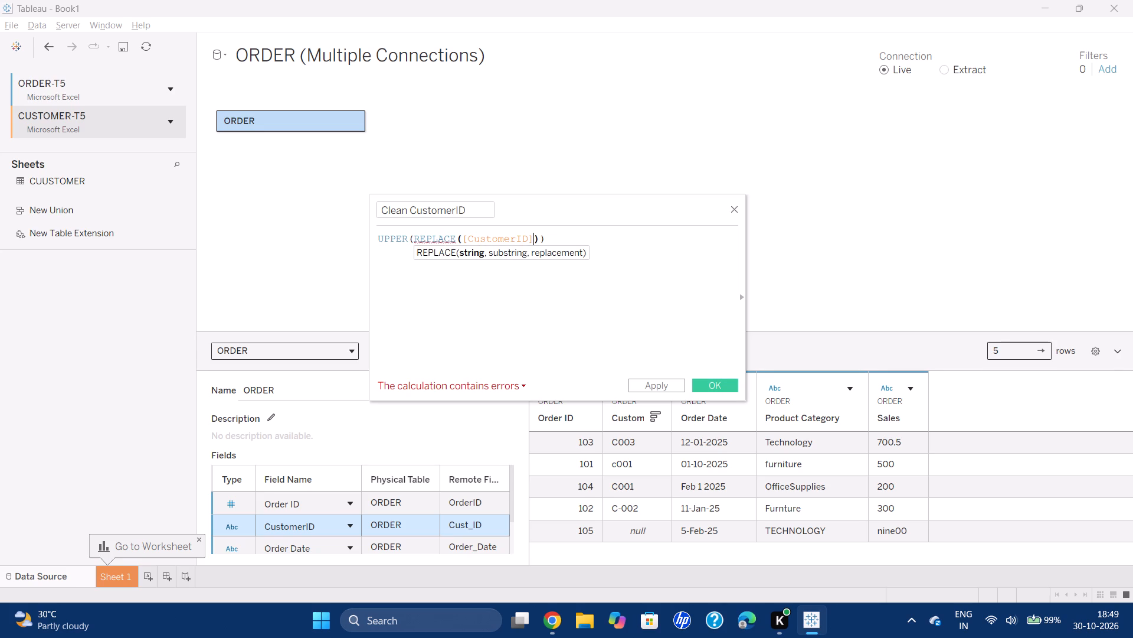
text(,"")
key(Left)
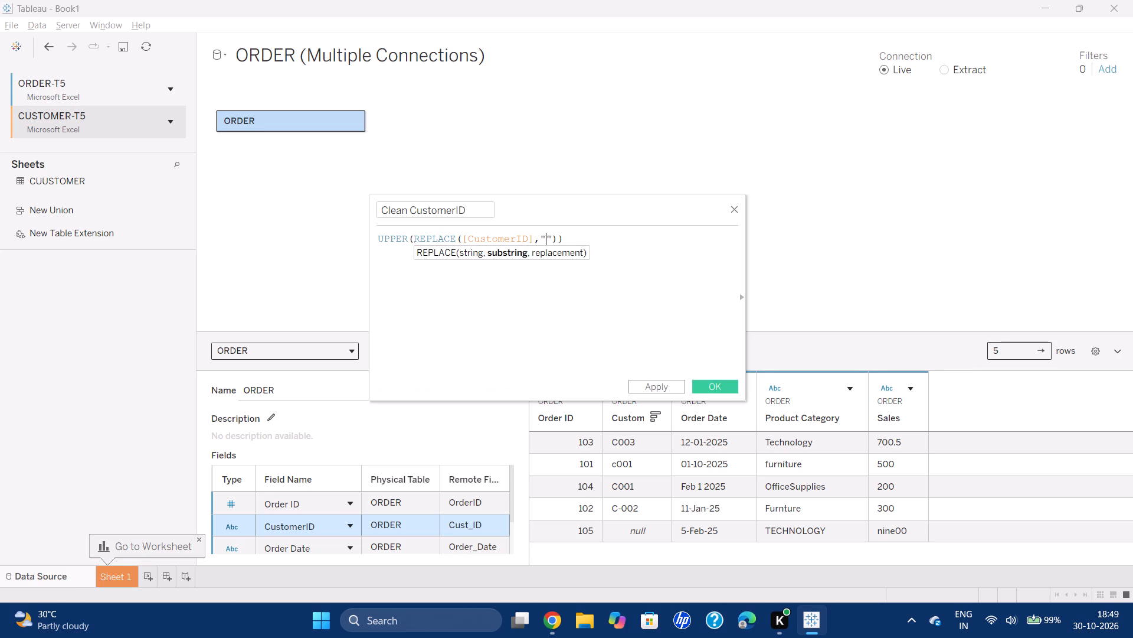
key(minus)
key(Right)
text(,"")
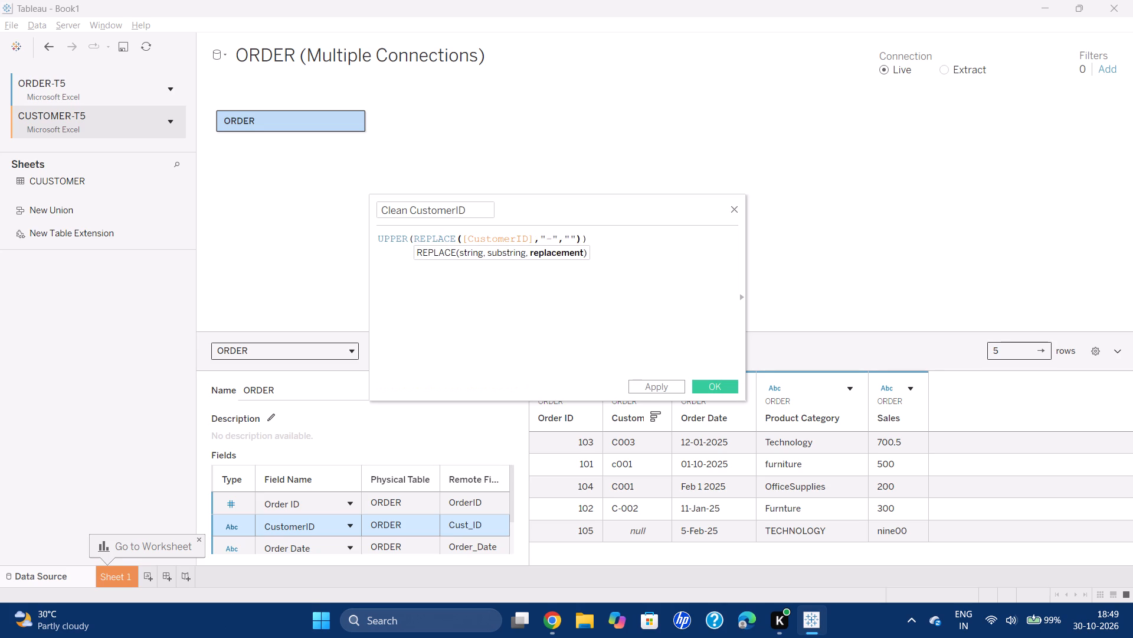
click(609, 254)
click(704, 386)
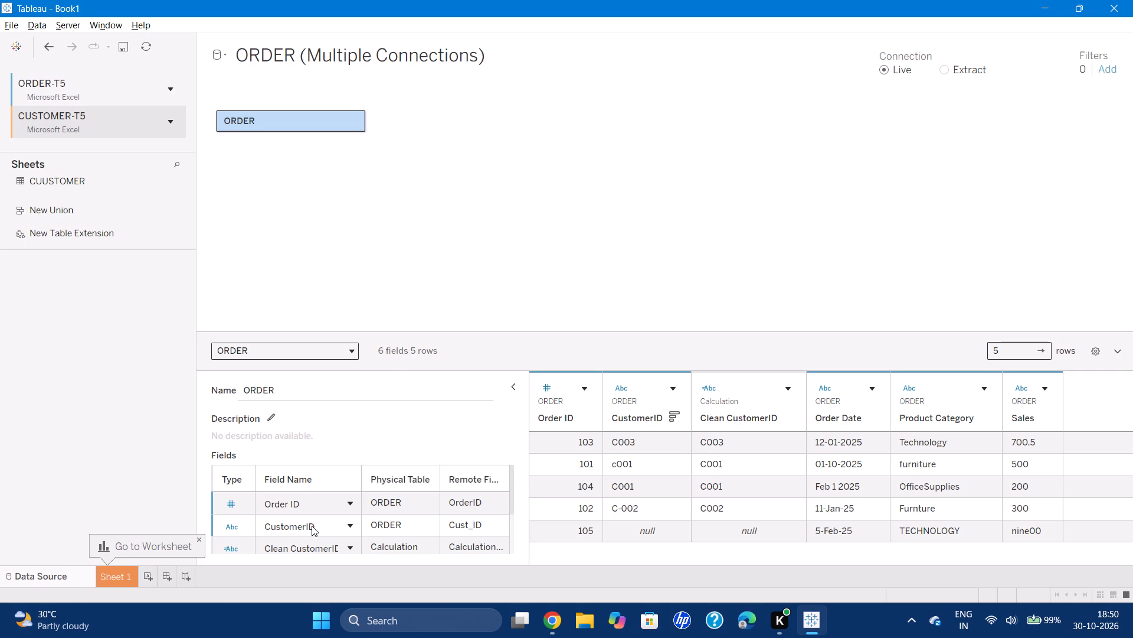
Check ChatGPT's nine00 fix in Chrome, then start a calculated field in Tableau from ORDER's Sales field, named cleaned sales.
click(555, 614)
scroll(490, 369, down, 2)
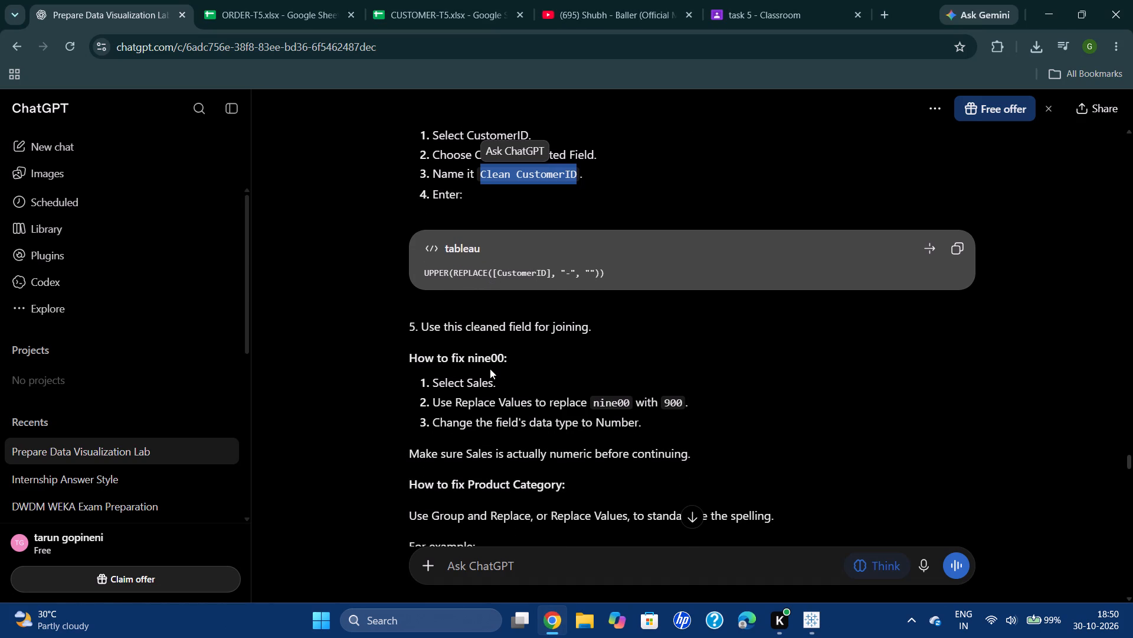
scroll(562, 451, down, 1)
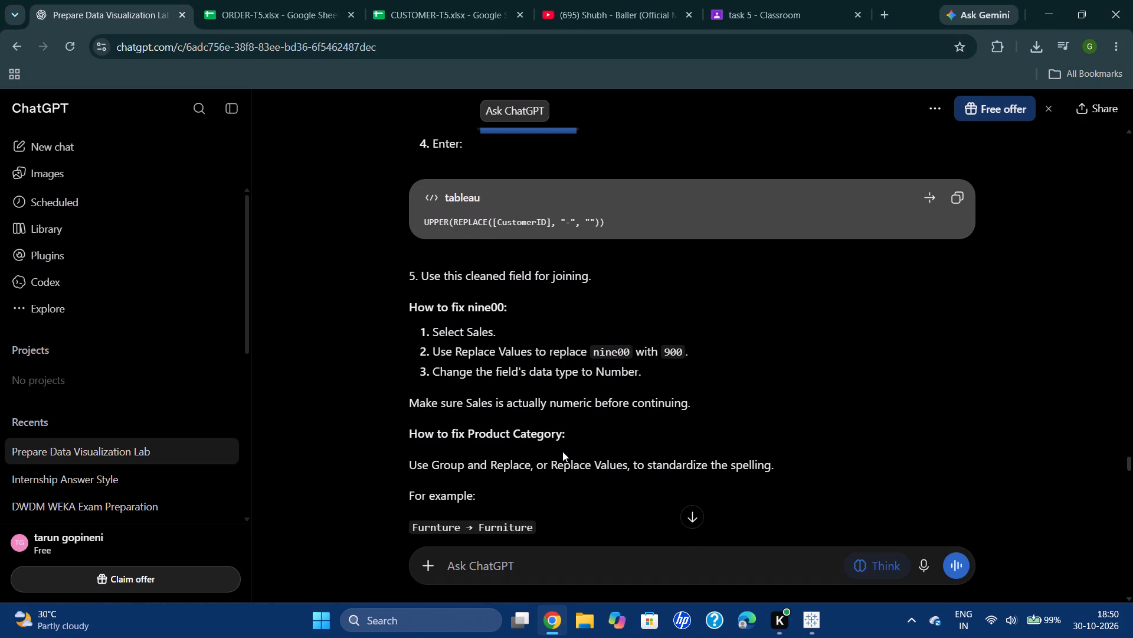
click(816, 623)
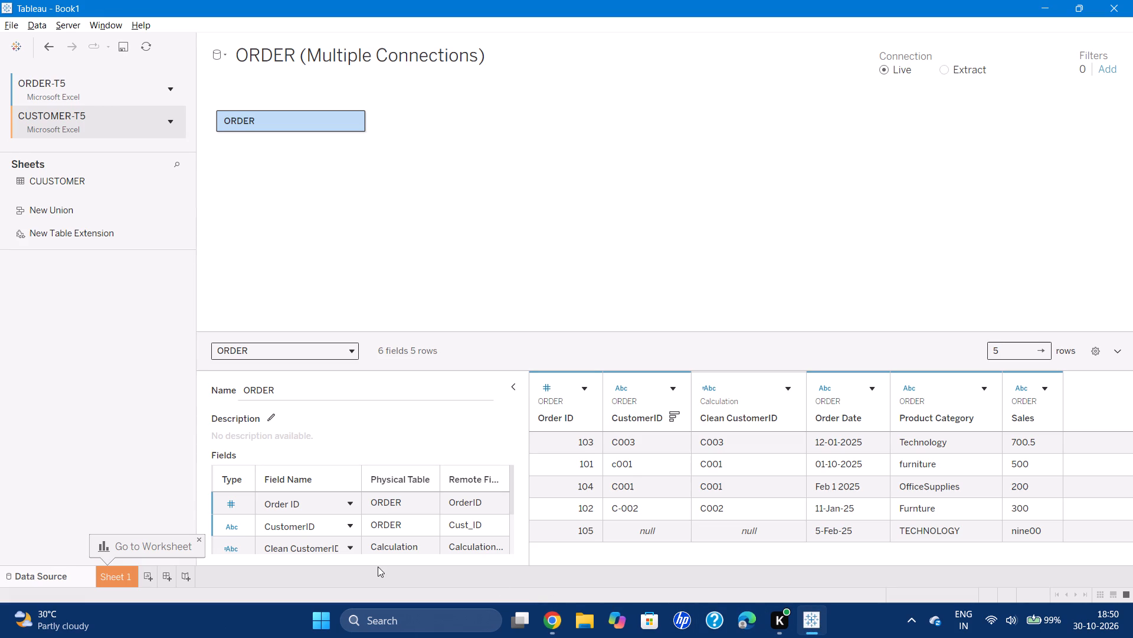
scroll(313, 541, down, 1)
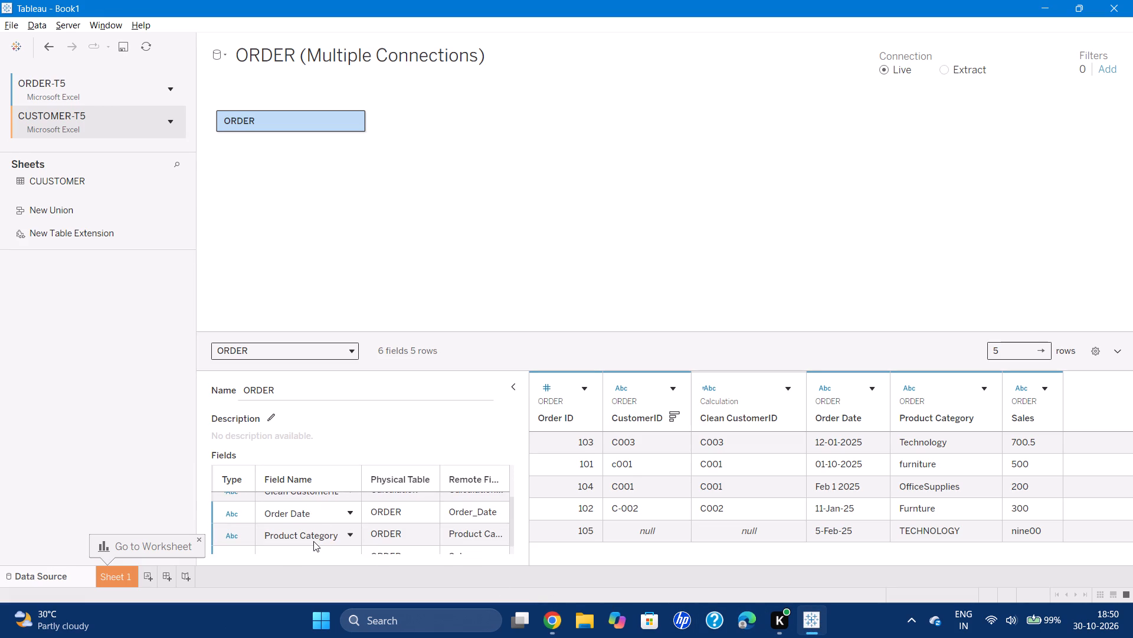
scroll(293, 532, down, 1)
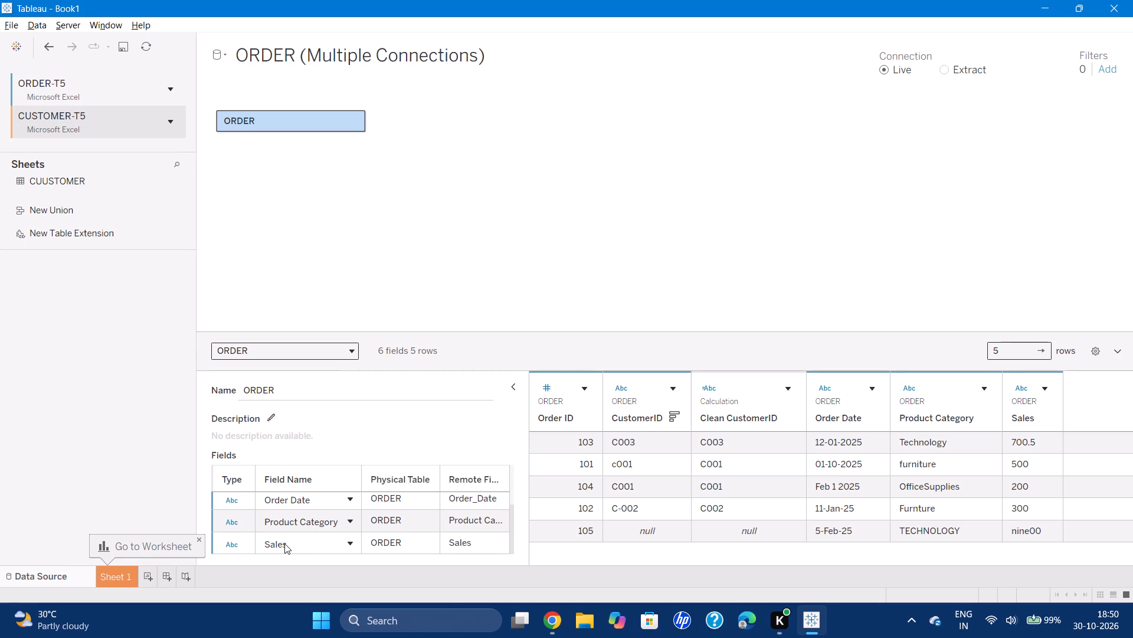
right_click(284, 543)
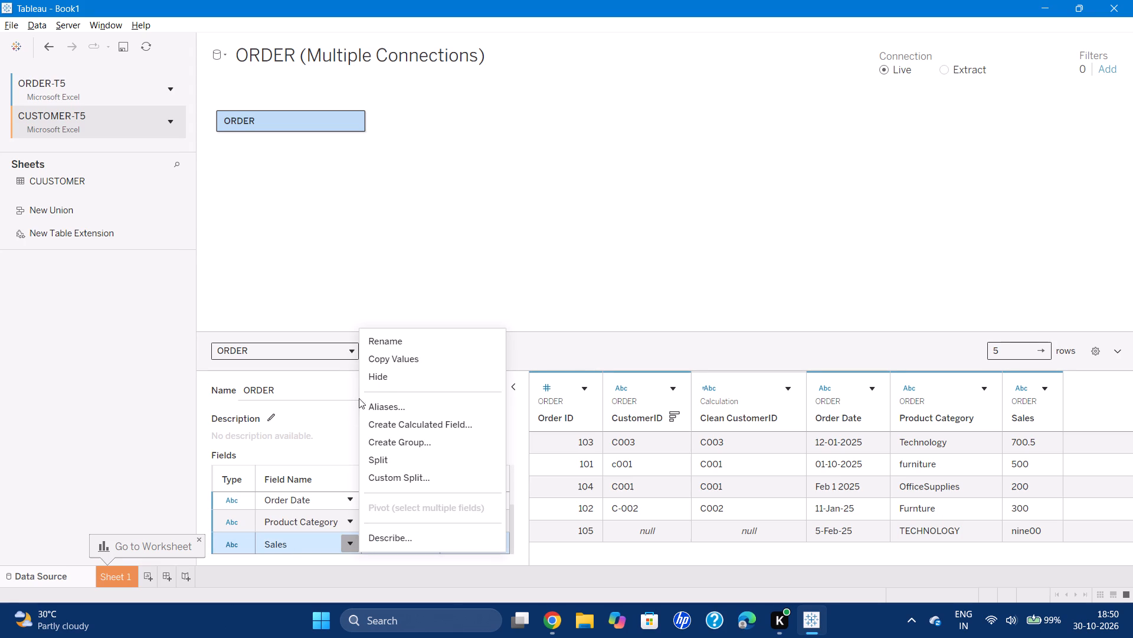
click(407, 424)
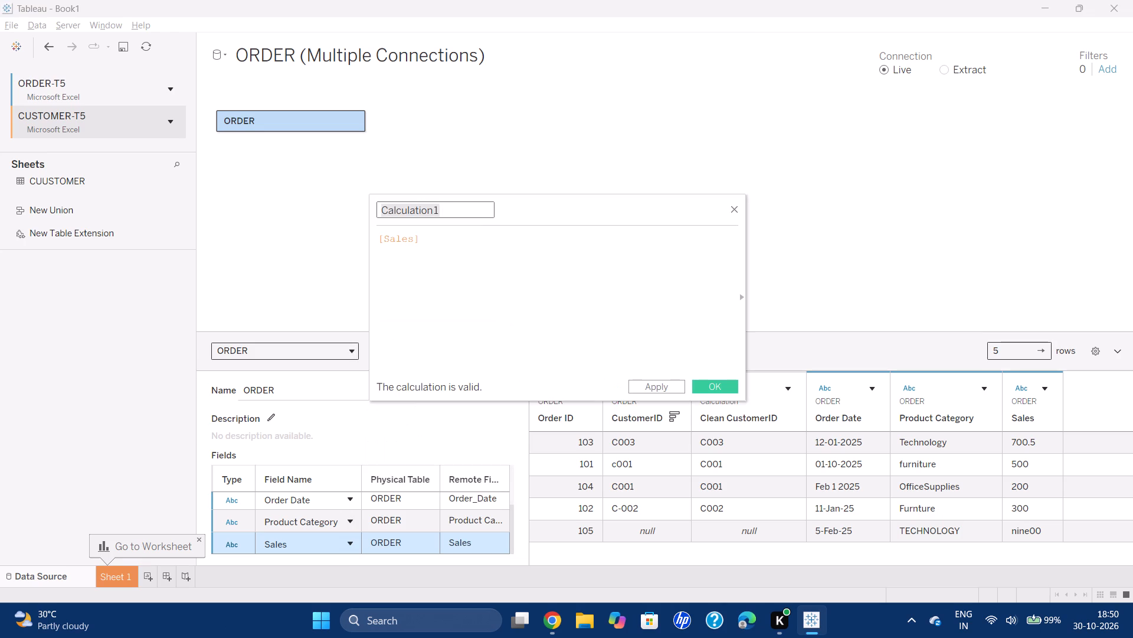
key(BackSpace)
text(cleaned sales)
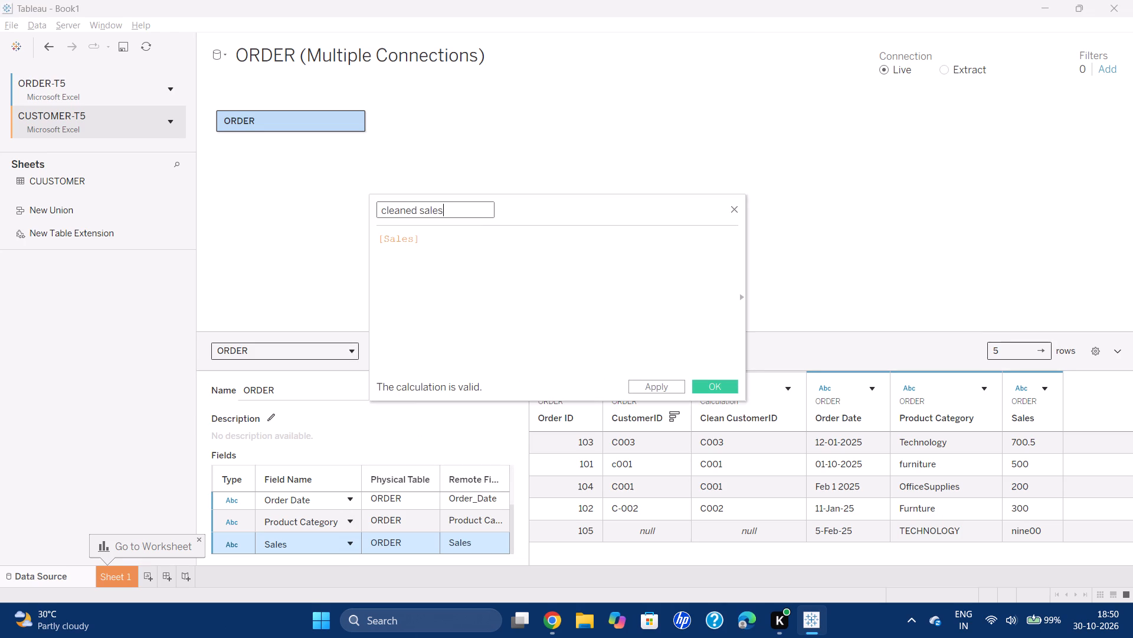
Replace the cleaned sales default formula with a REPLACE function on the [Sales] field.
drag(452, 255, 371, 245)
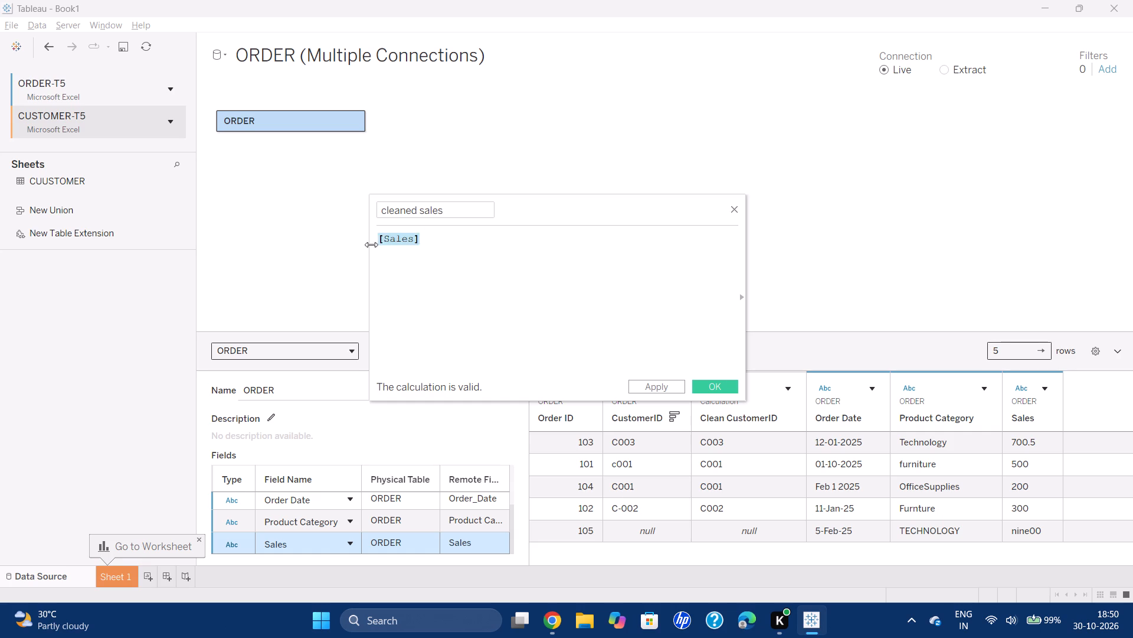
drag(371, 245, 383, 239)
key(BackSpace)
key(BackSpace)
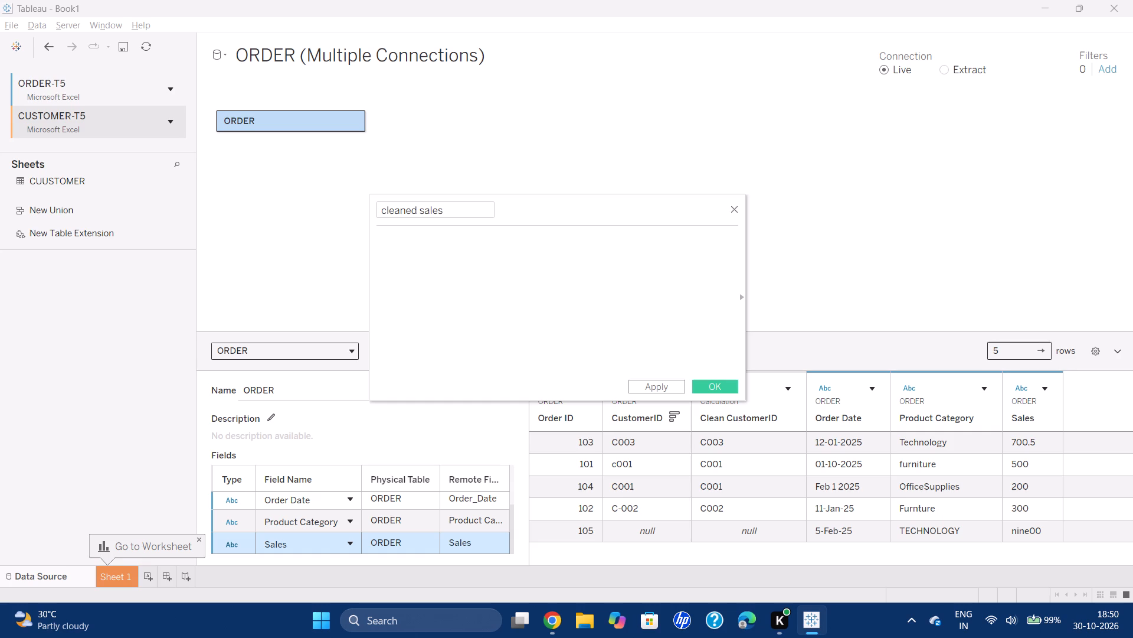
key(shift+u)
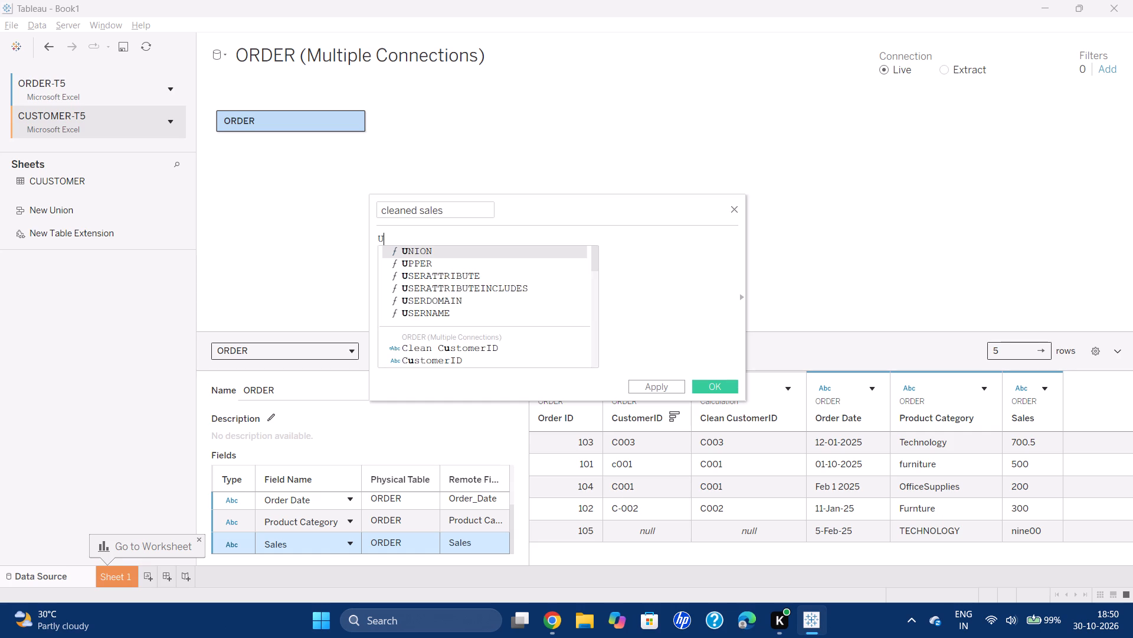
key(BackSpace)
text(Rep)
key(Return)
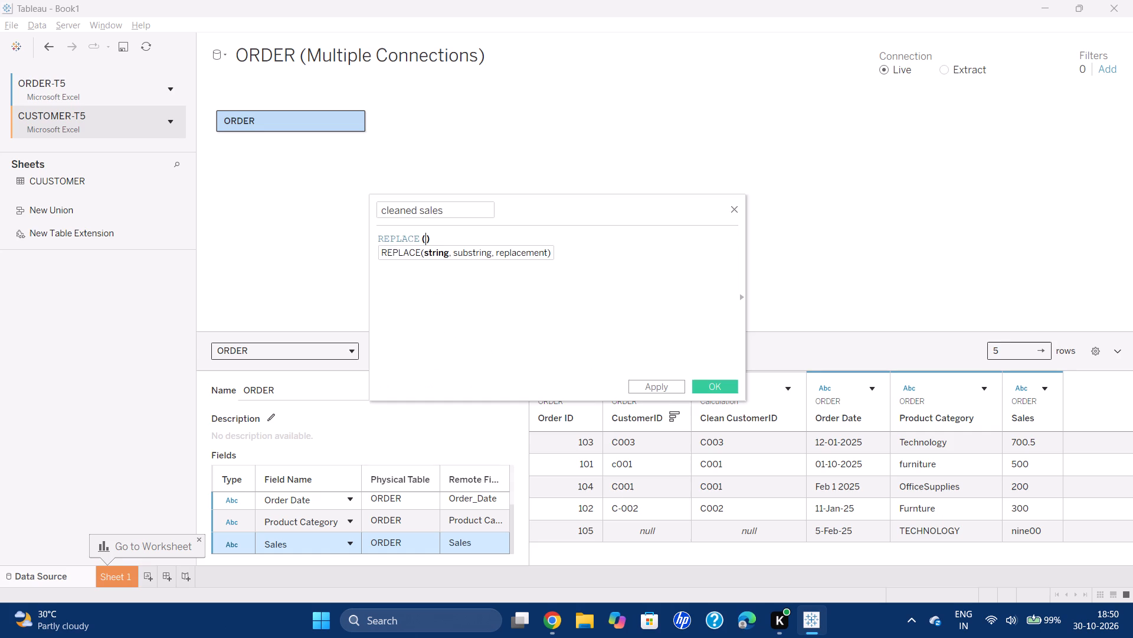
text([])
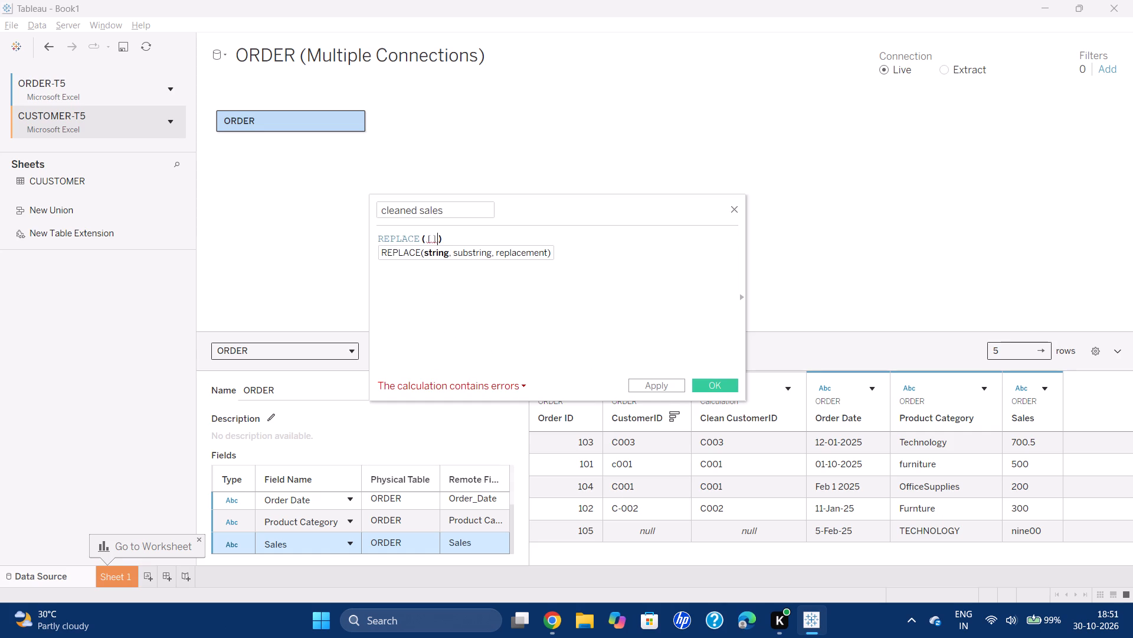
key(Left)
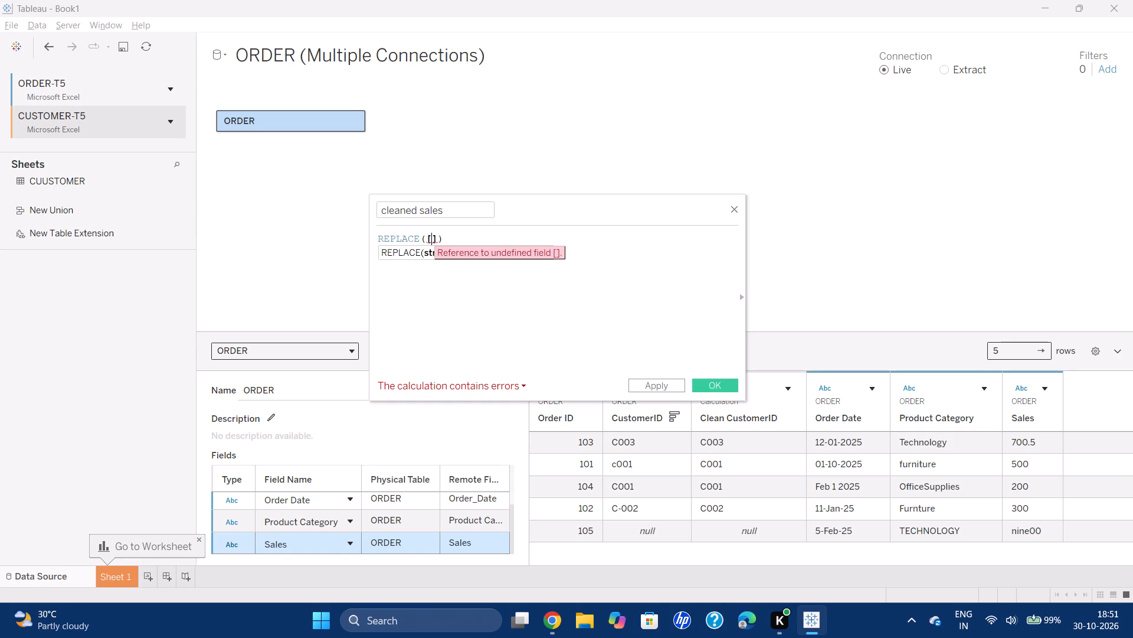
text(sal)
key(Return)
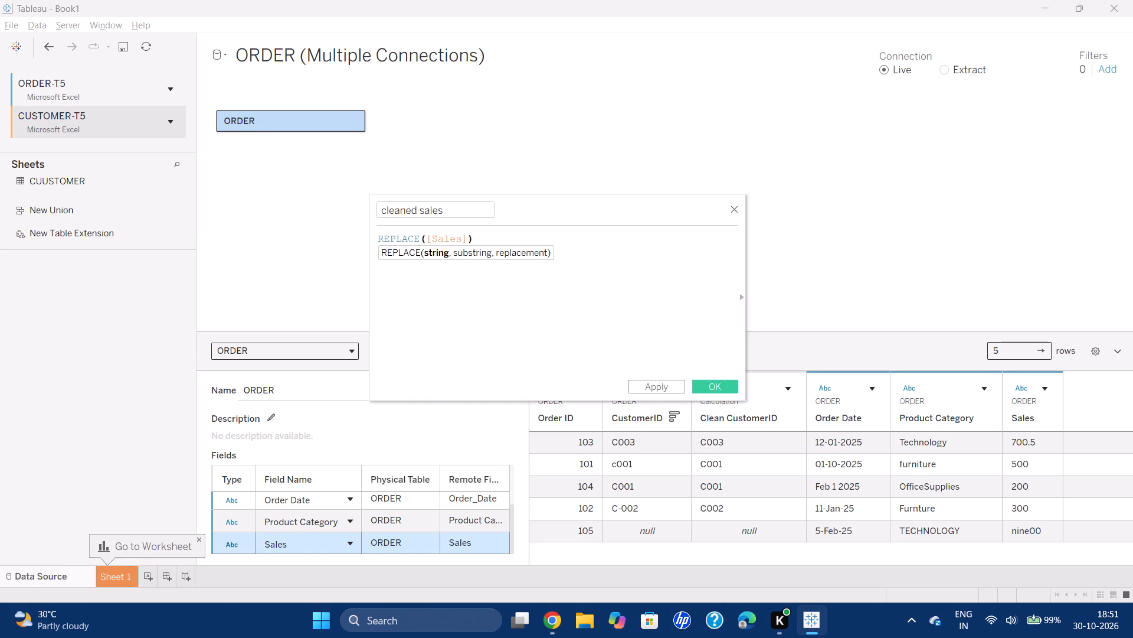
text(,"")
key(Left)
text(nine)
text(00)
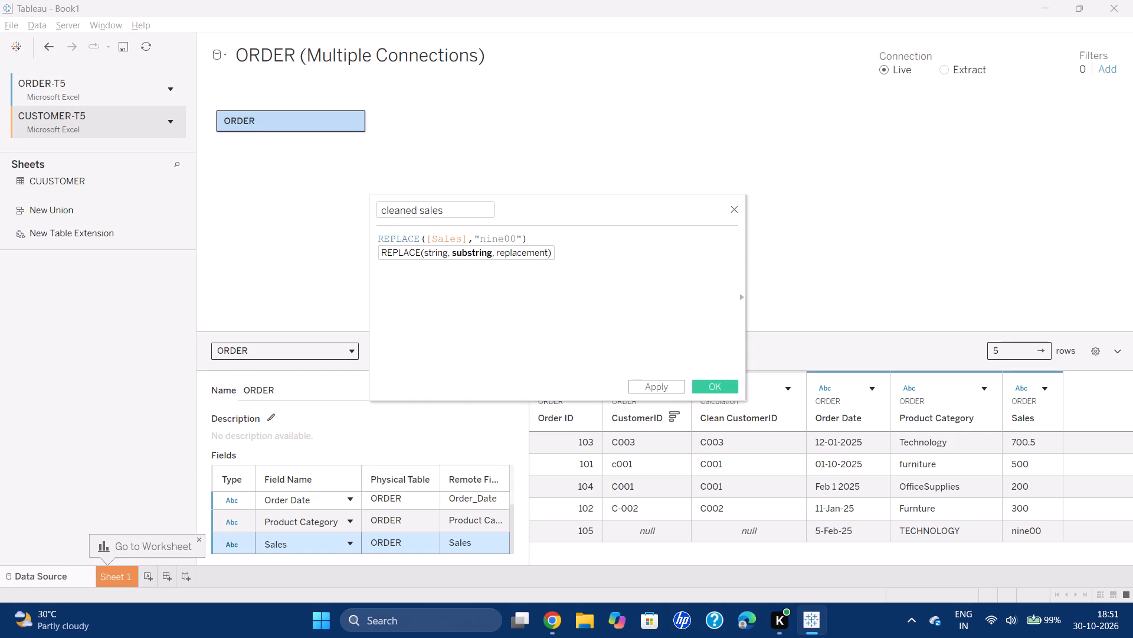
key(Right)
text(,"")
key(Left)
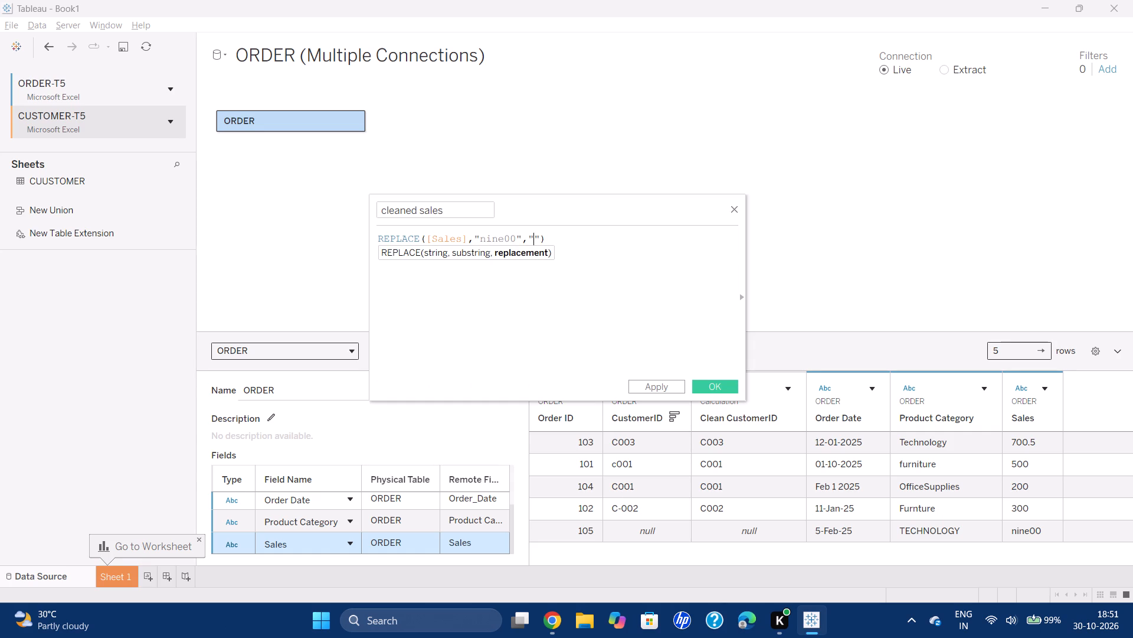
text(900)
click(600, 248)
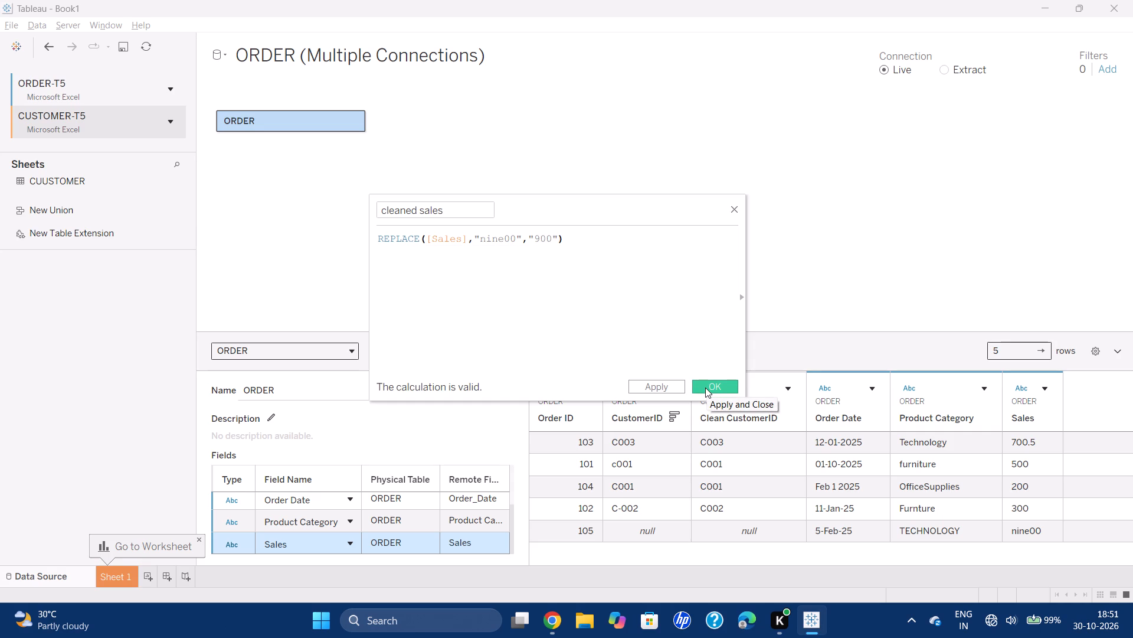
click(657, 382)
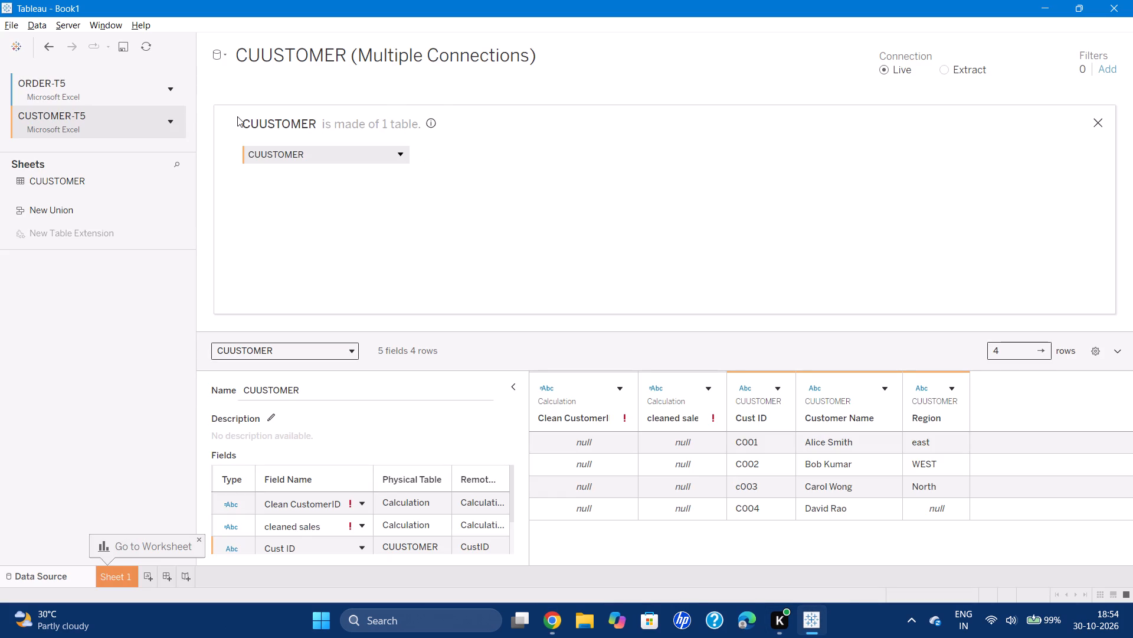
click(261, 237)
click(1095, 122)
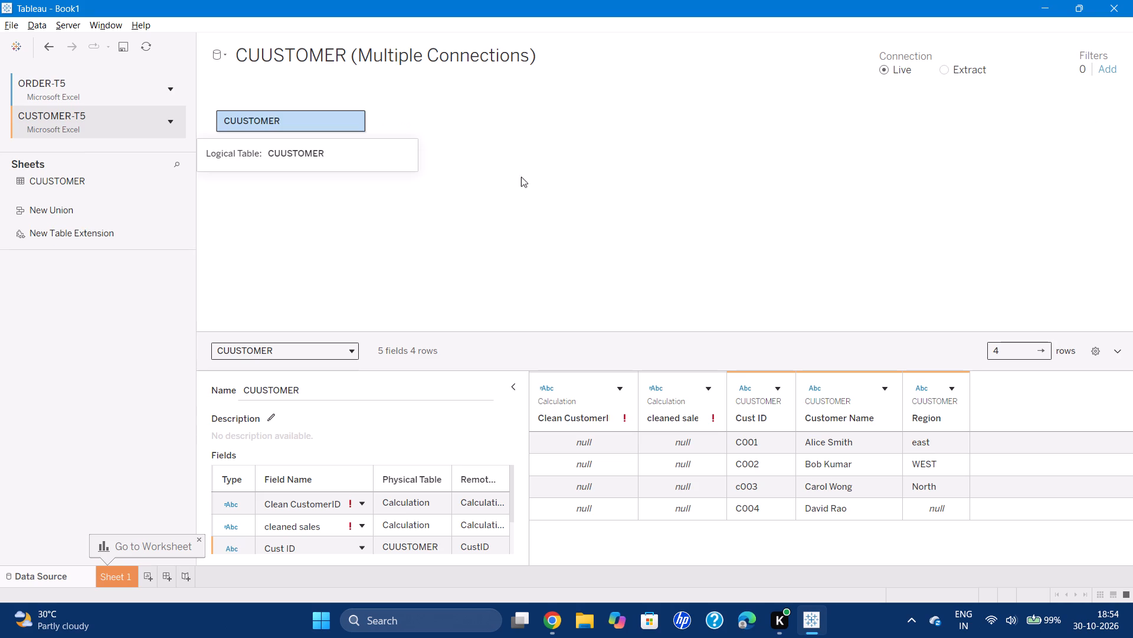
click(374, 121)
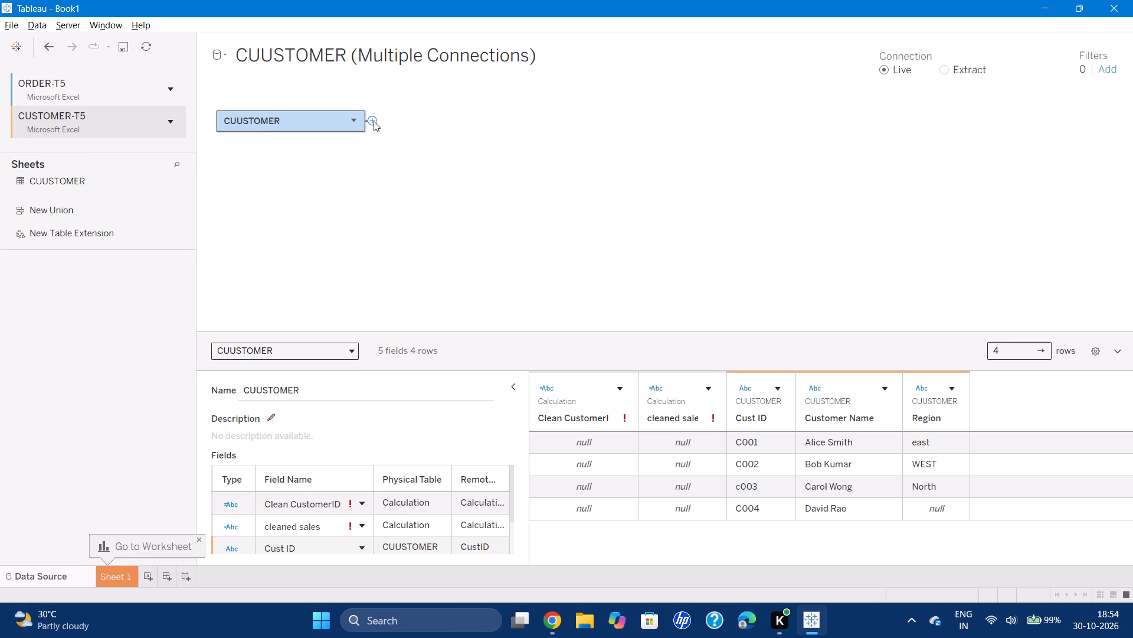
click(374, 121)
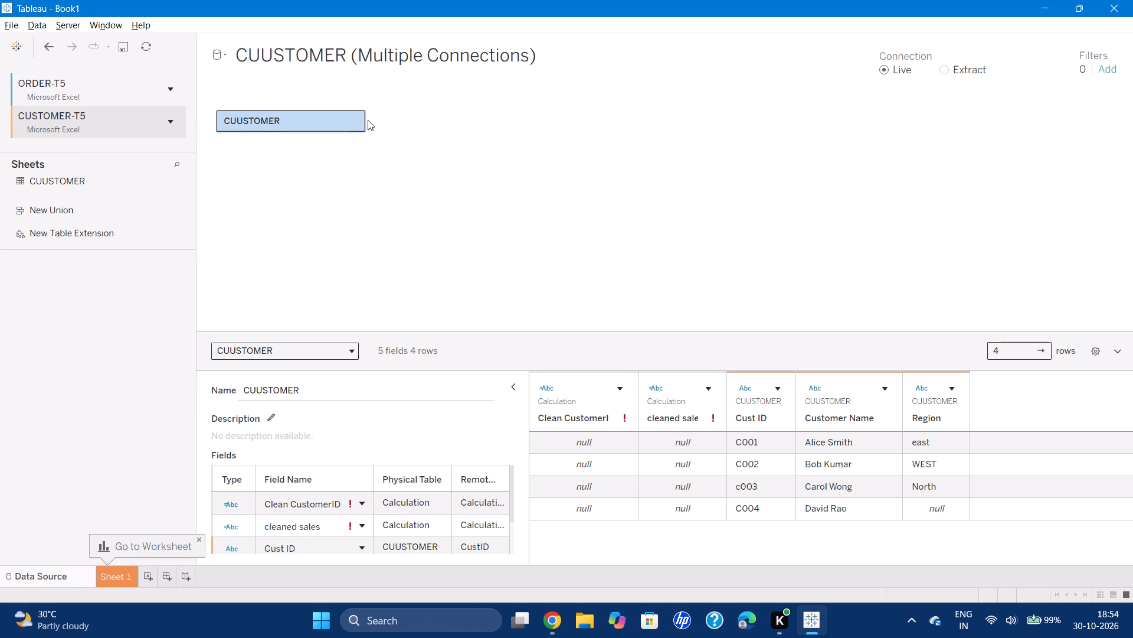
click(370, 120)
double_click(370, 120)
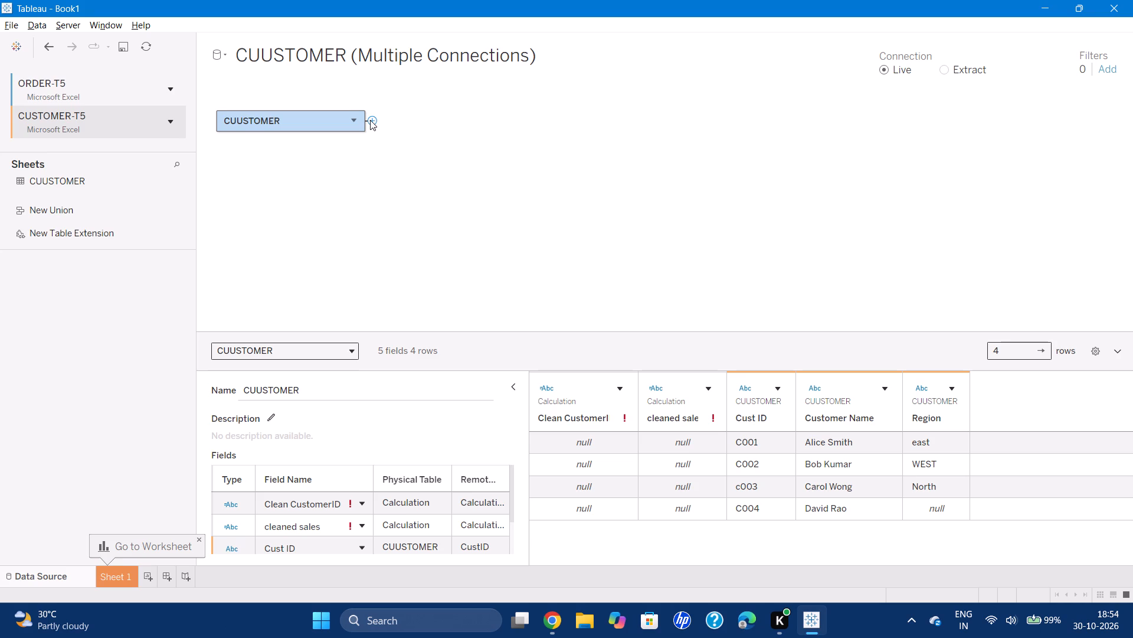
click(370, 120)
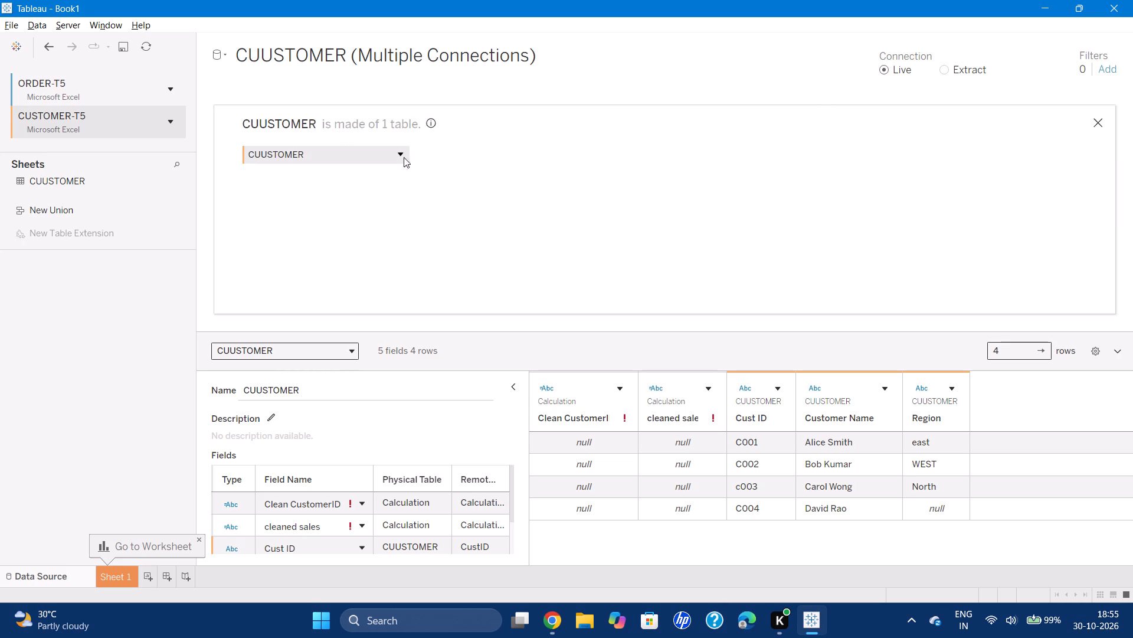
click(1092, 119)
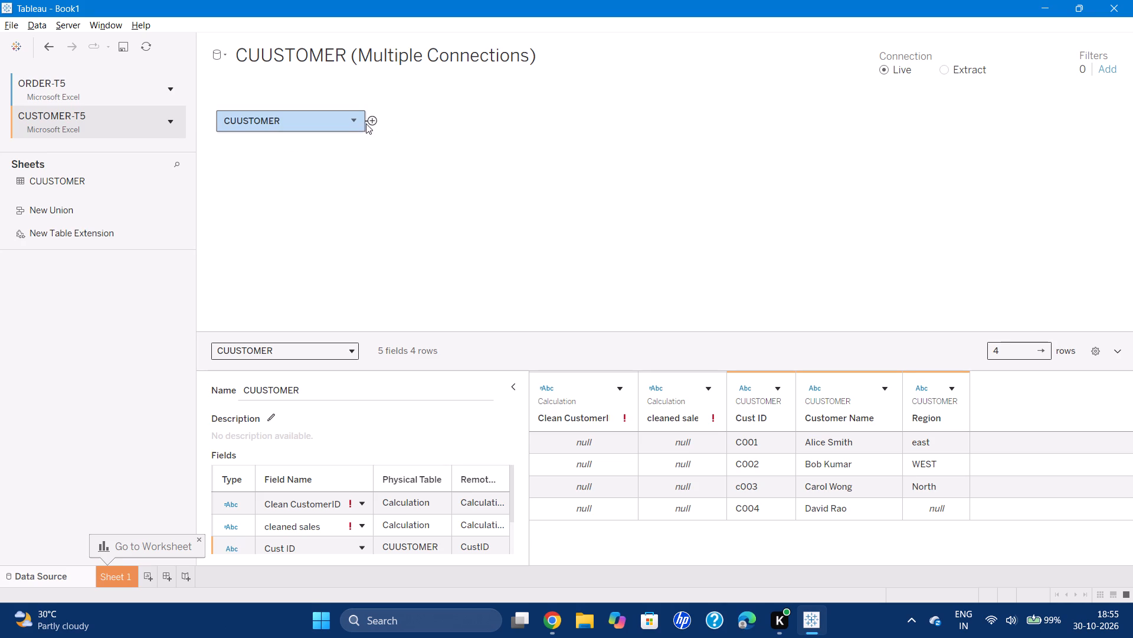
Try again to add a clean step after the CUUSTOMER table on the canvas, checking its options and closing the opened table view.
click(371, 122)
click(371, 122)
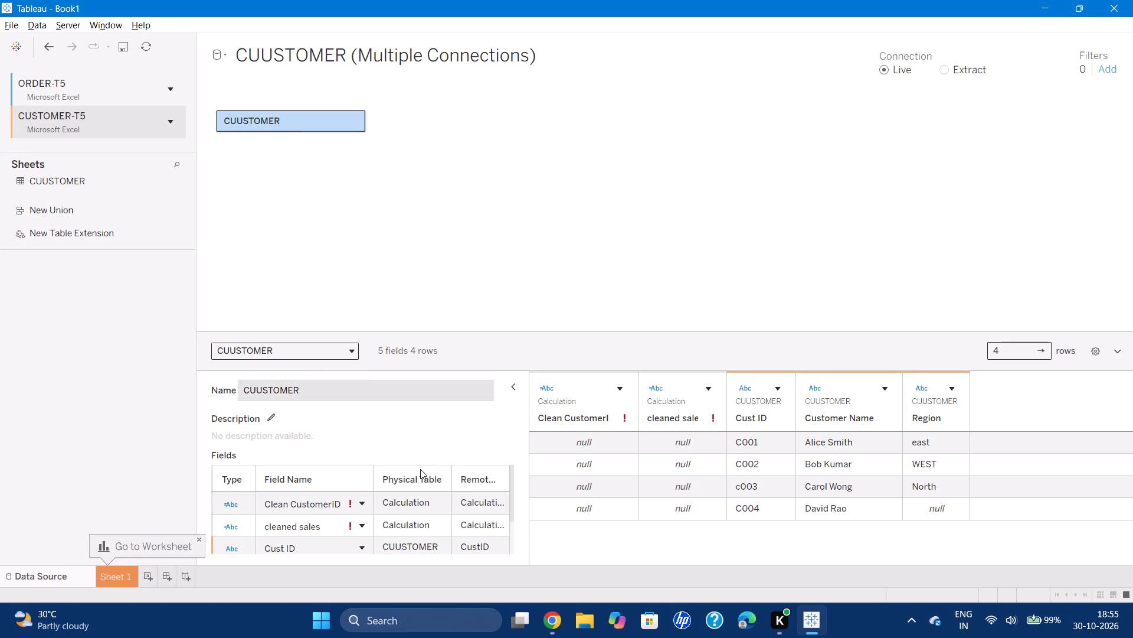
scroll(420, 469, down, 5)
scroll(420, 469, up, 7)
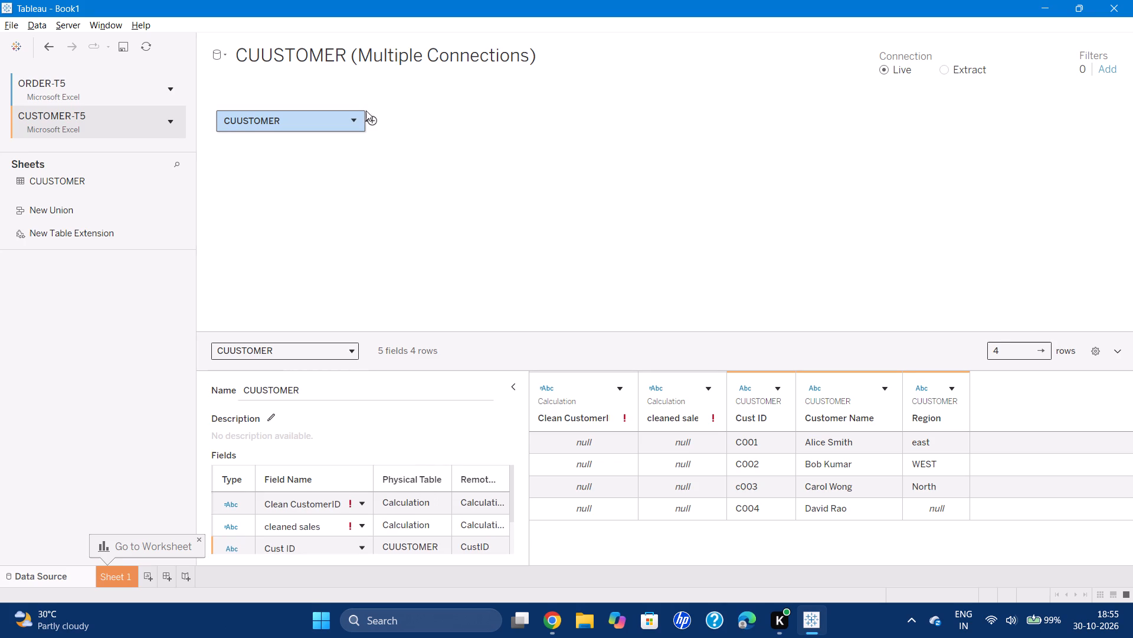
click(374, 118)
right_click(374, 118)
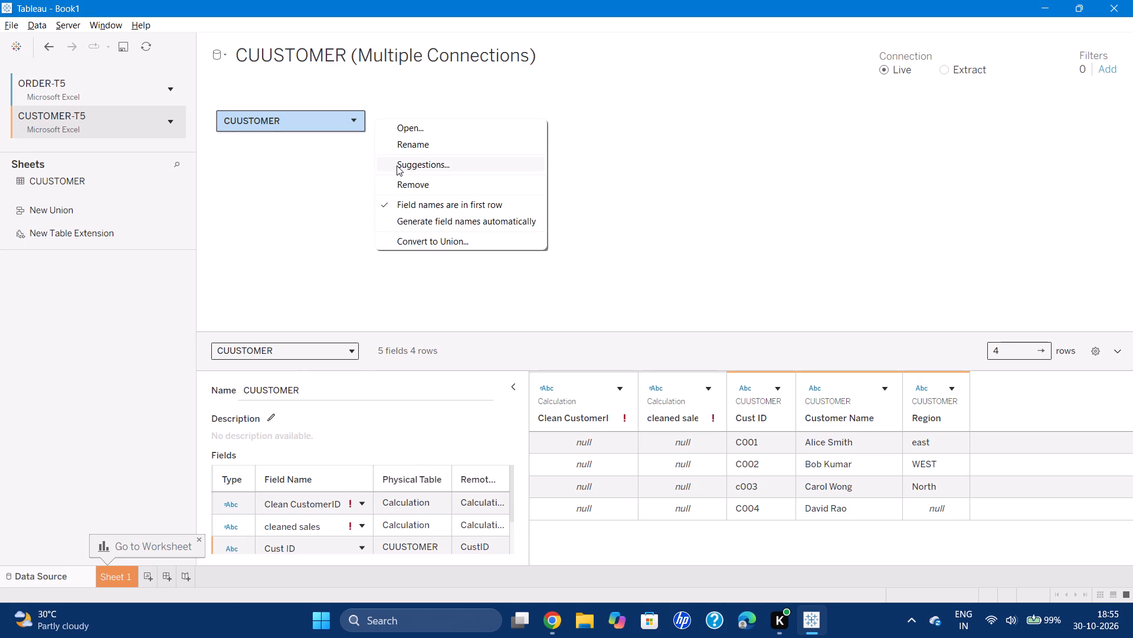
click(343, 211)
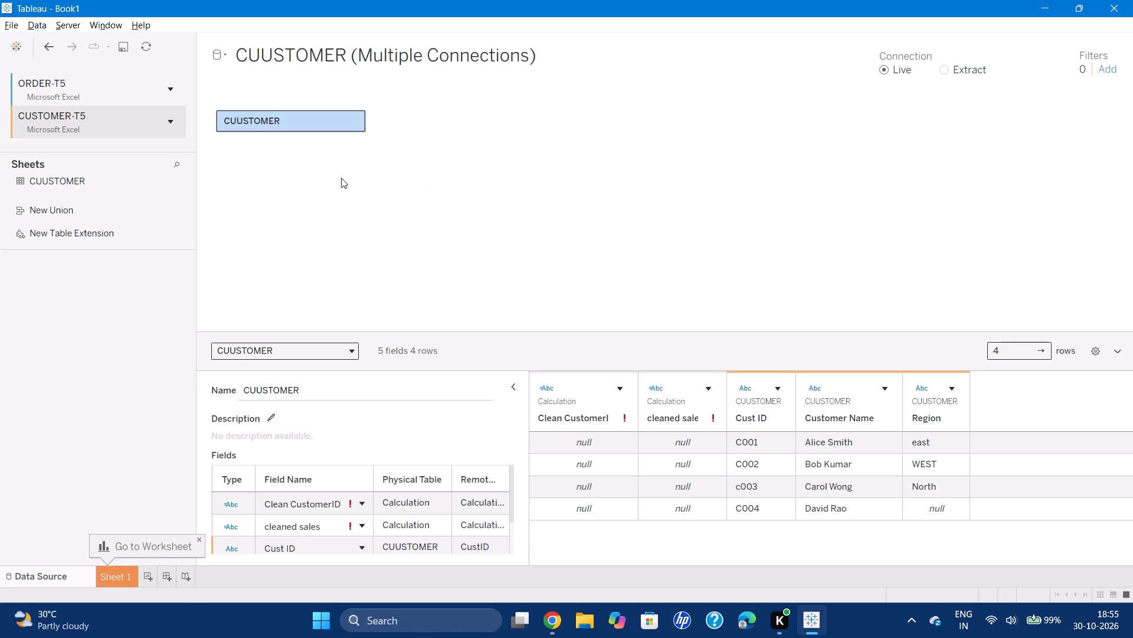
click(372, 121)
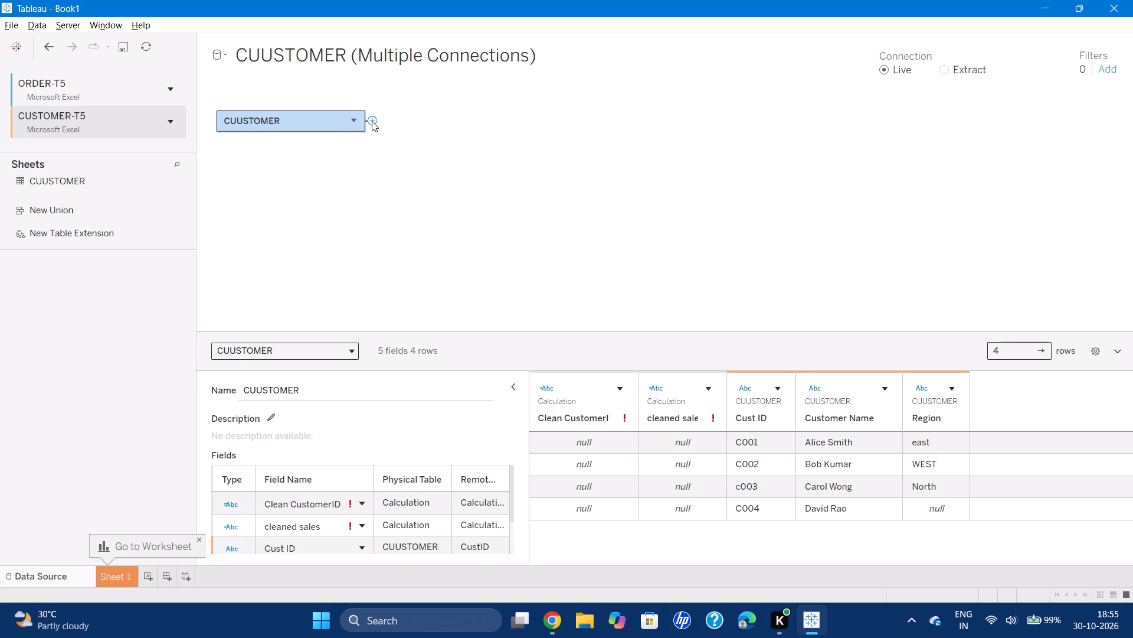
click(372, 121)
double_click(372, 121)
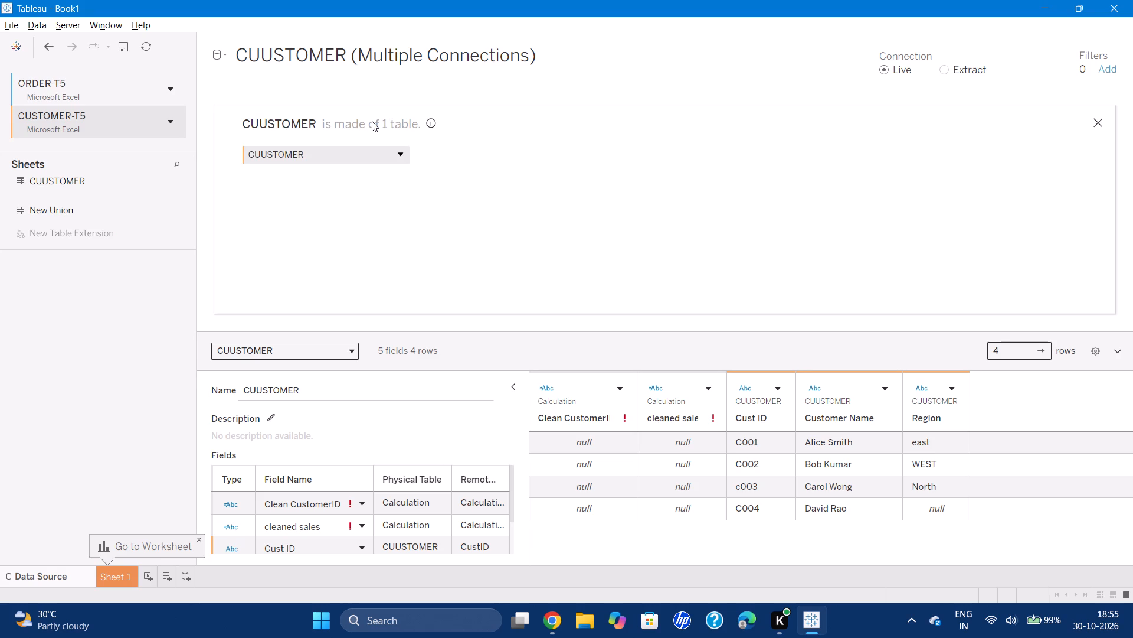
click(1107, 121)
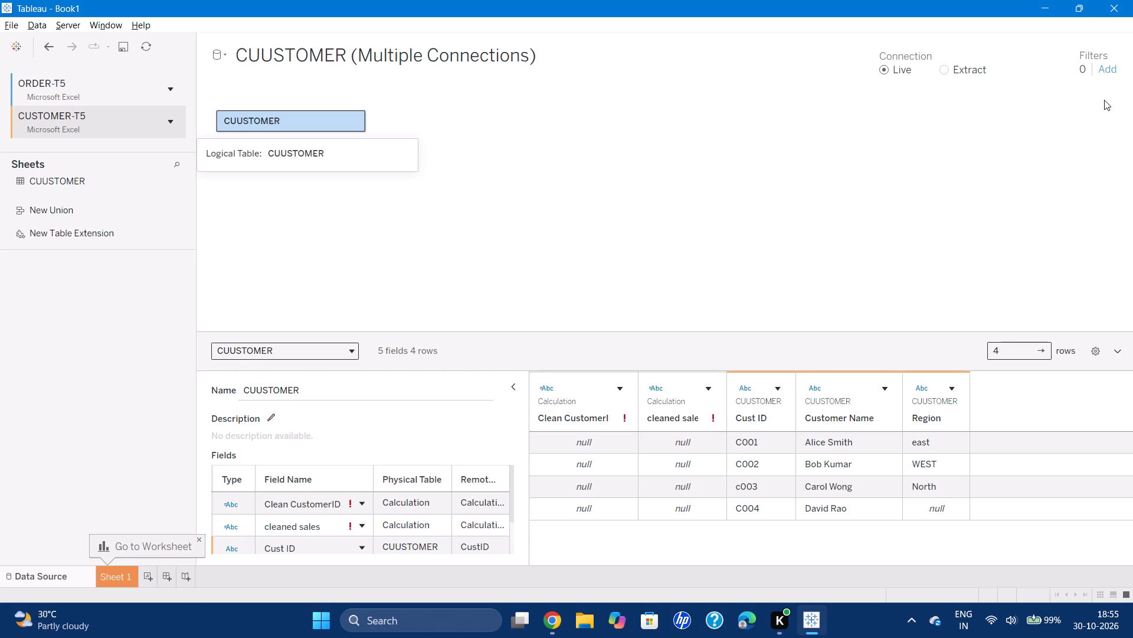
Close the Tableau workbook without saving the changes and relaunch Tableau.
click(1112, 8)
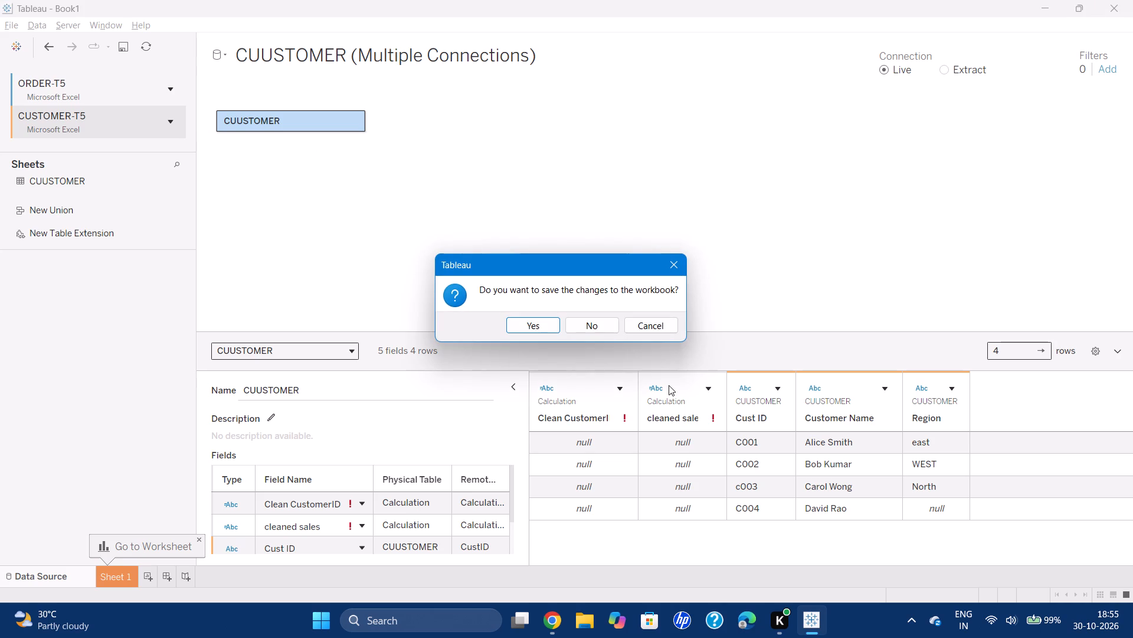
click(595, 327)
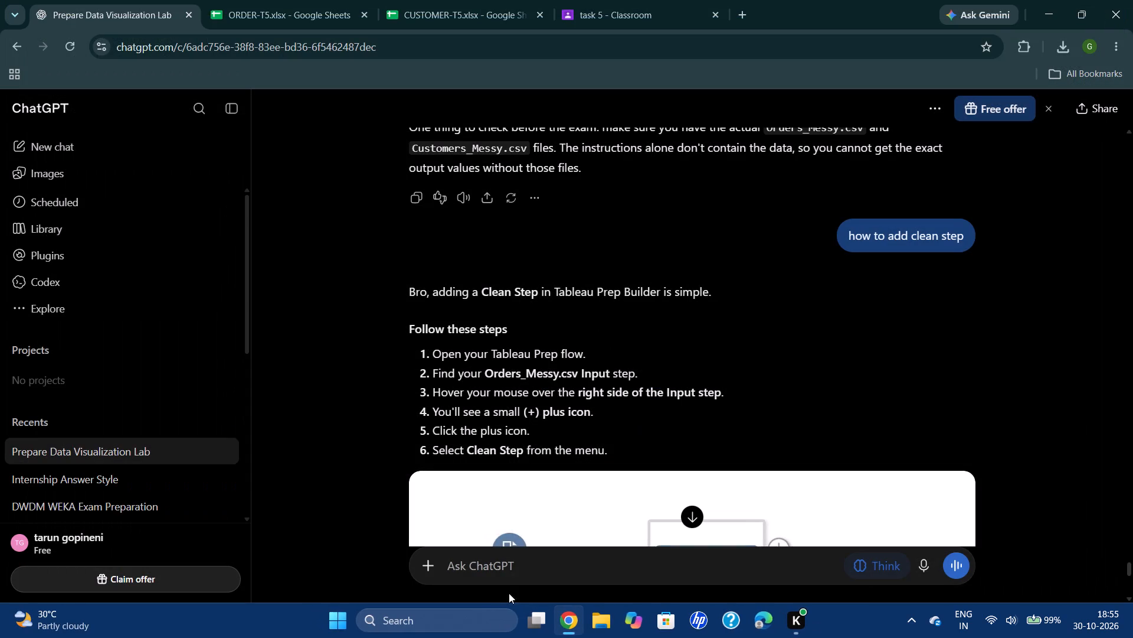
click(471, 620)
text(ta)
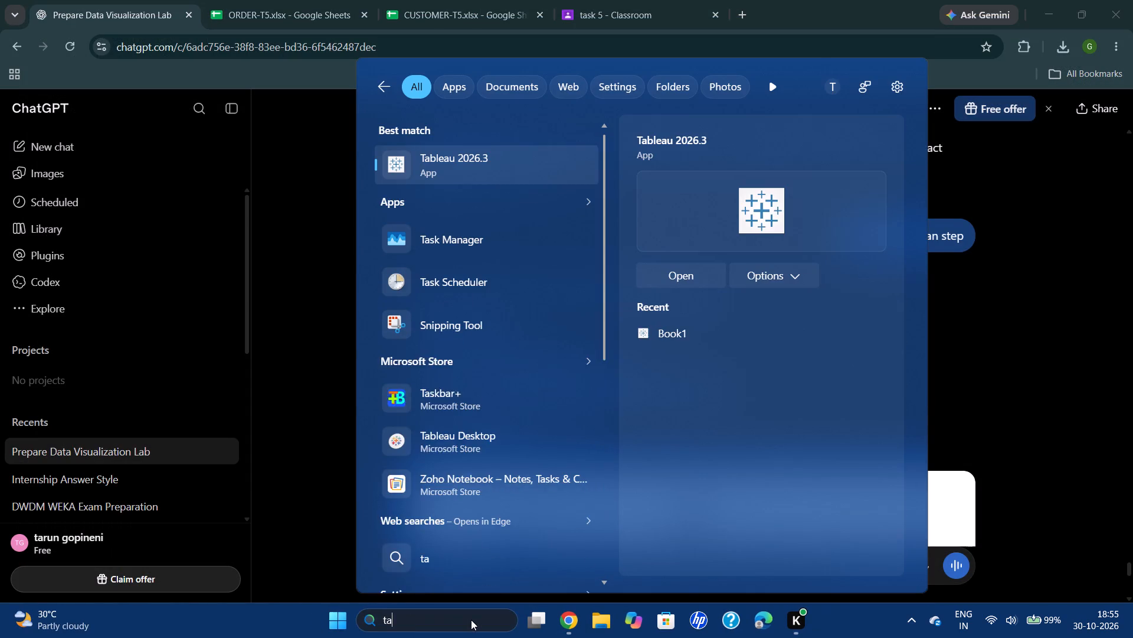
key(Return)
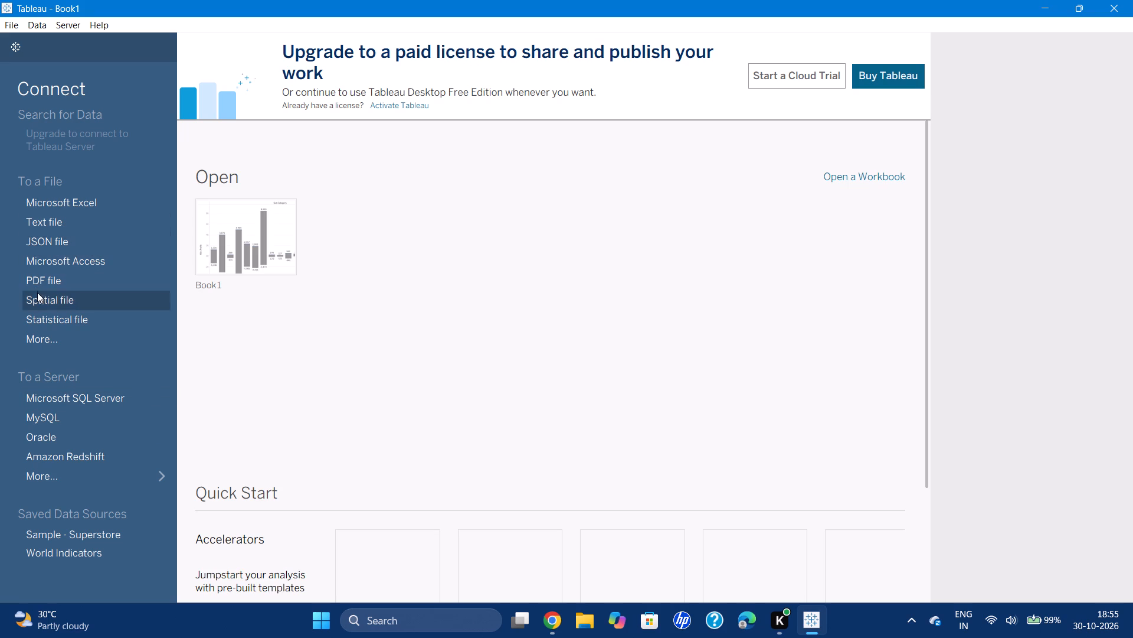
Connect to the Microsoft Excel workbook ORDER-T5 from the Documents folder.
click(90, 203)
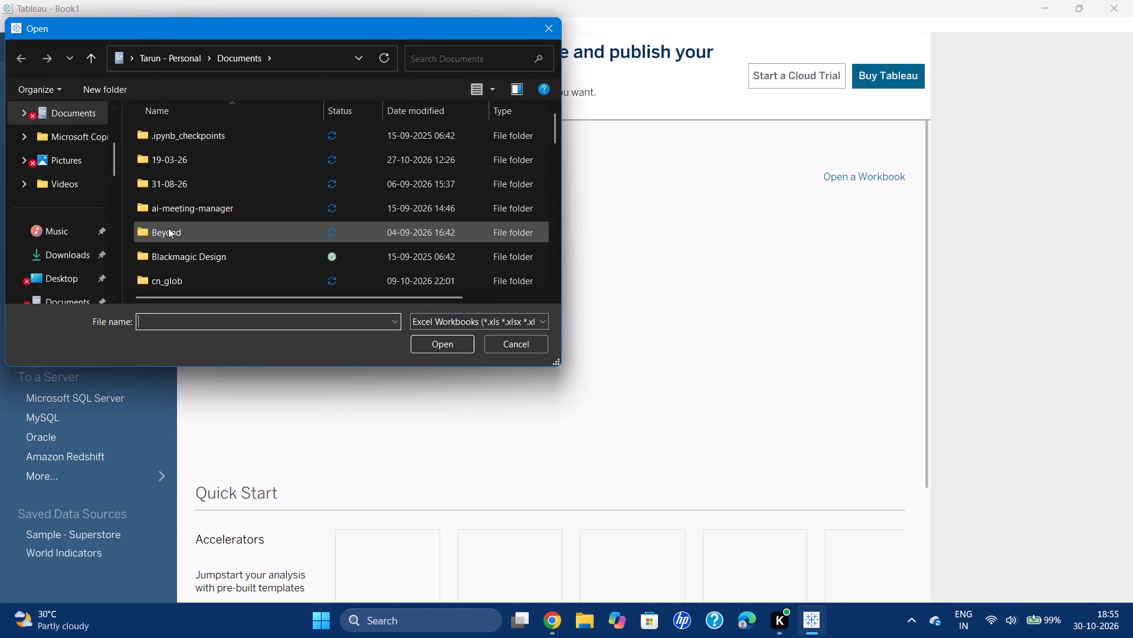
scroll(168, 228, down, 4)
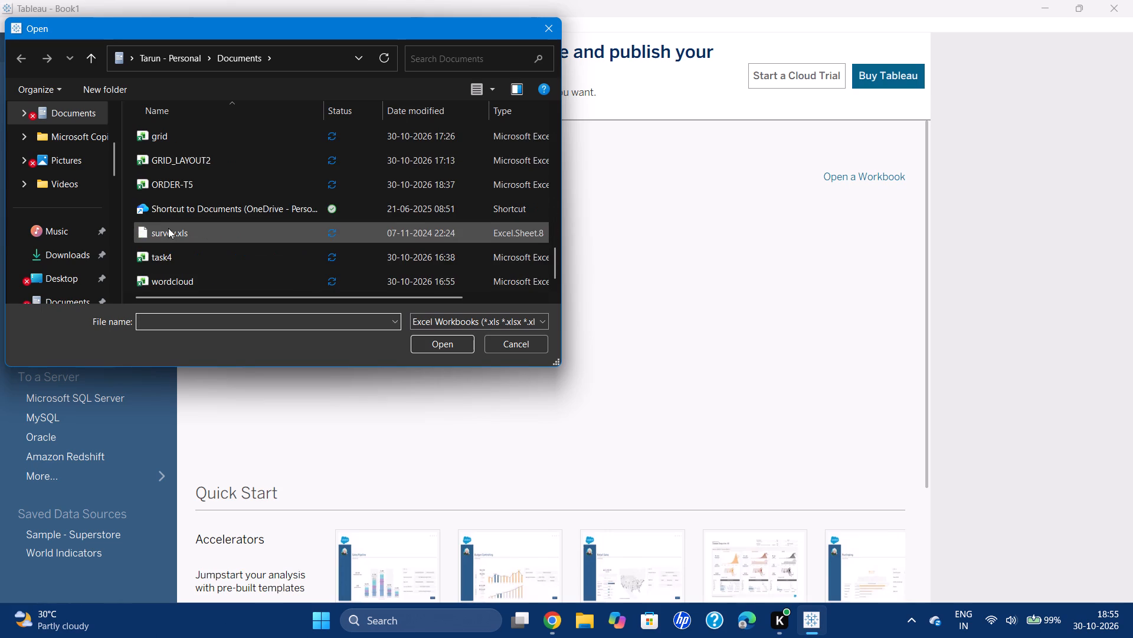
click(179, 174)
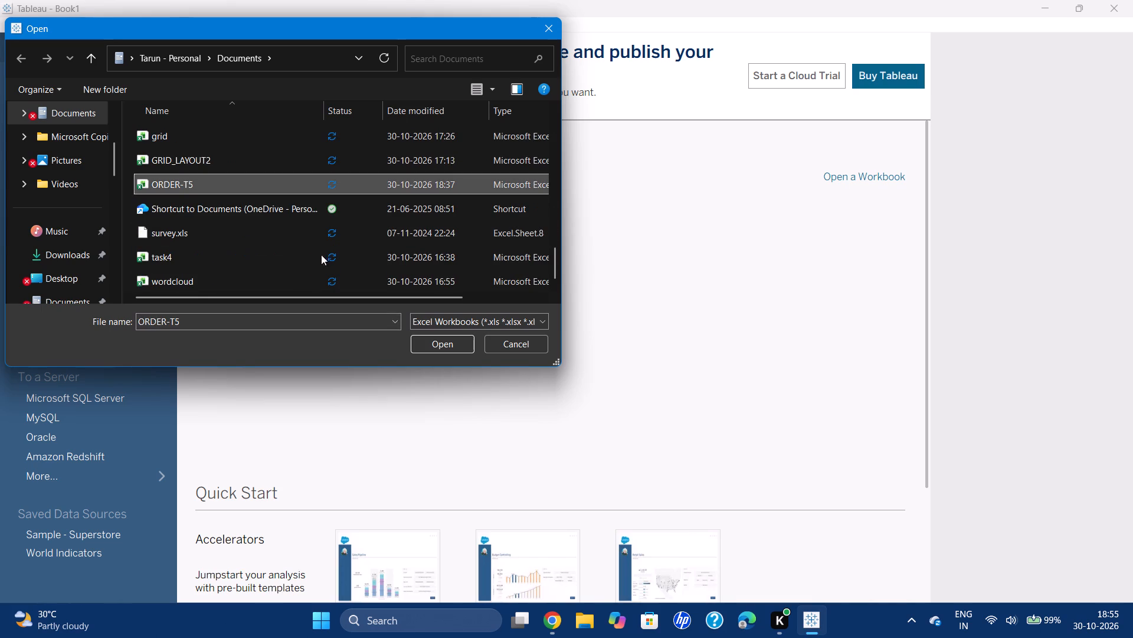
click(430, 343)
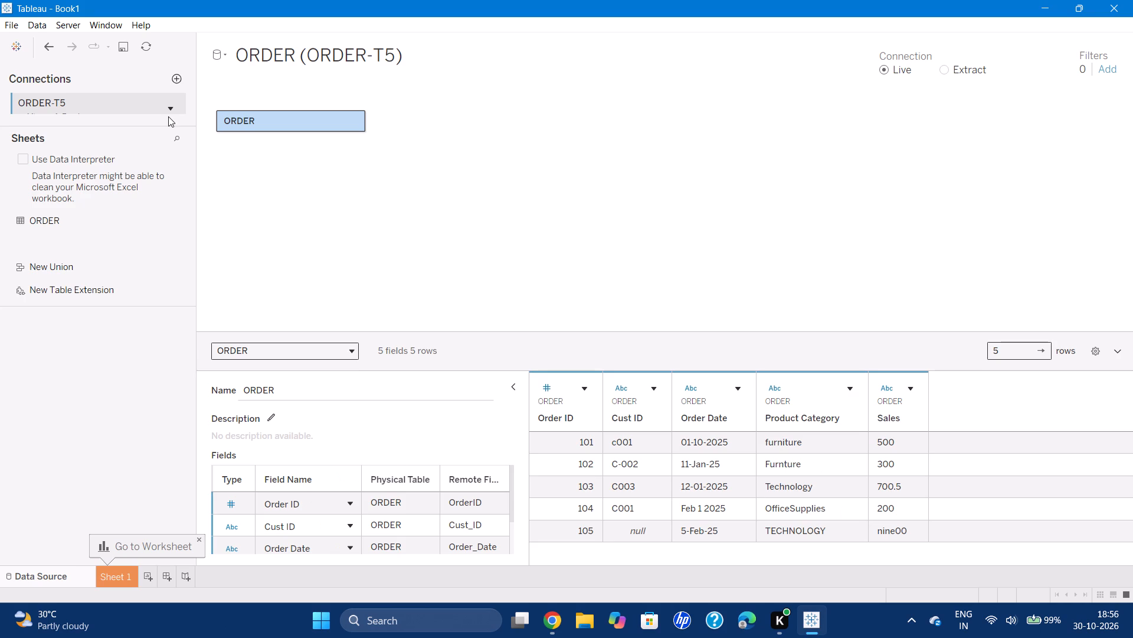
Add a second Microsoft Excel connection to the CUSTOMER-T5 workbook from the Documents folder.
click(175, 80)
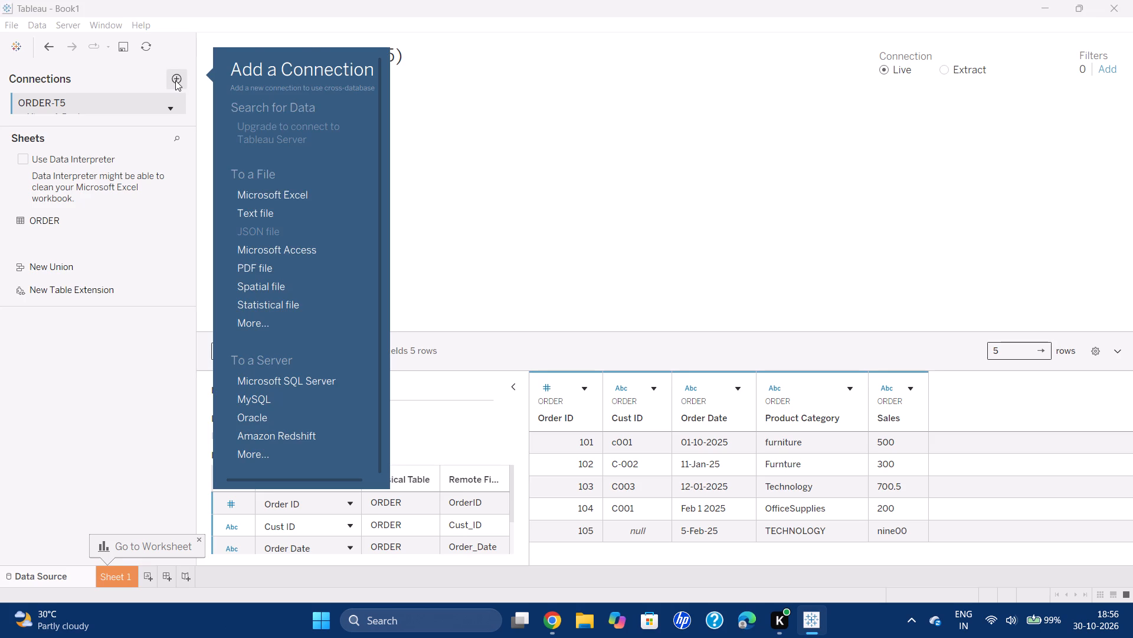
click(238, 197)
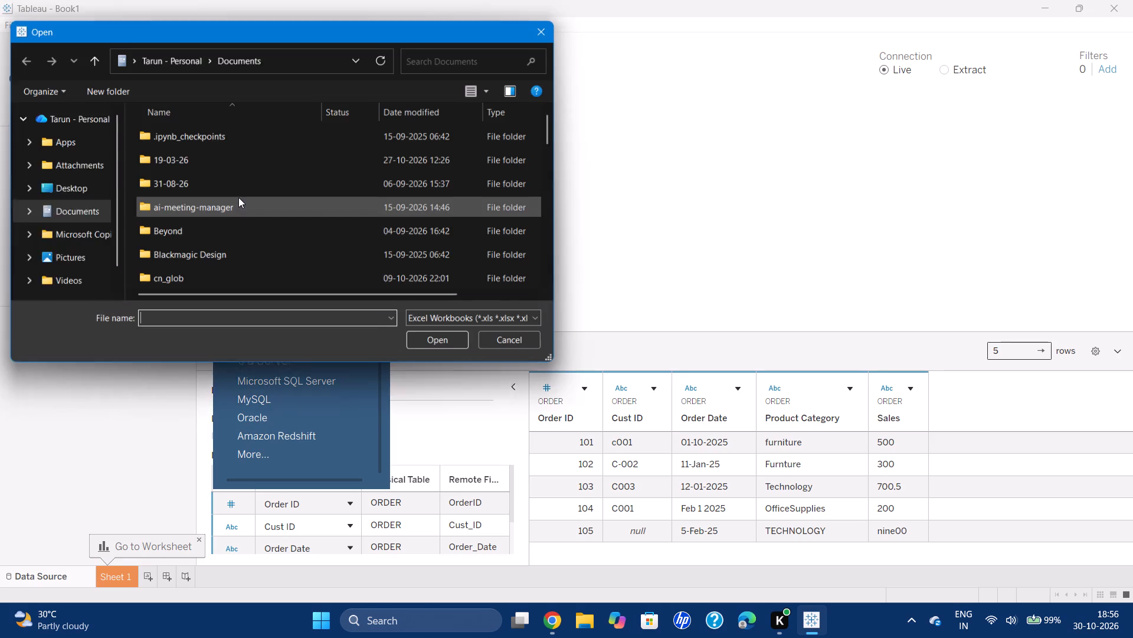
scroll(176, 200, up, 3)
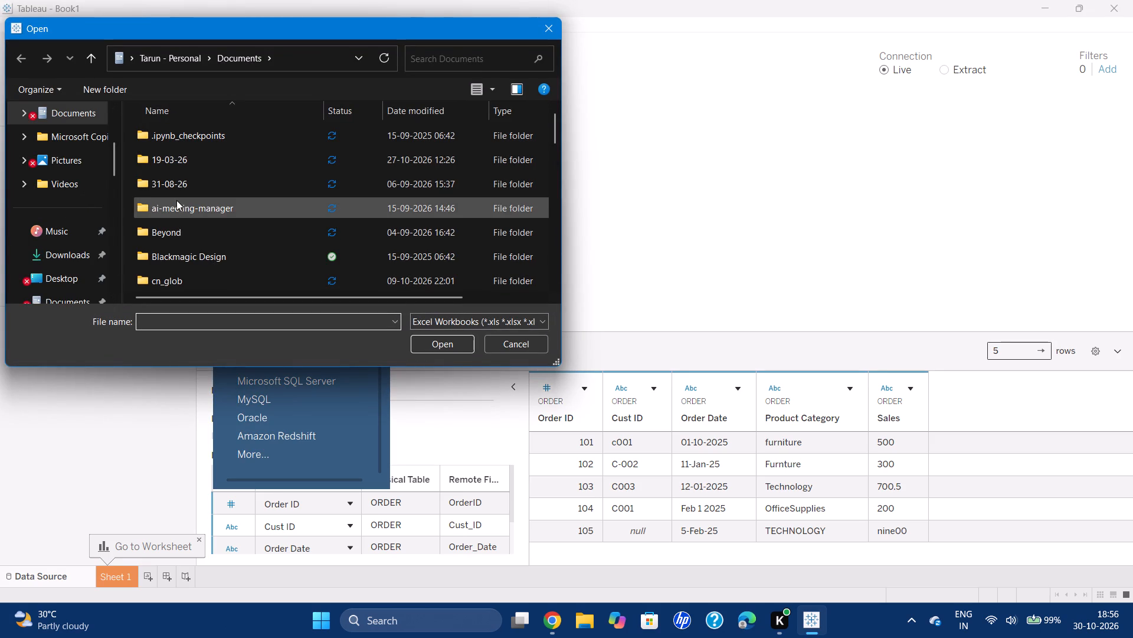
scroll(49, 242, down, 1)
scroll(52, 141, up, 1)
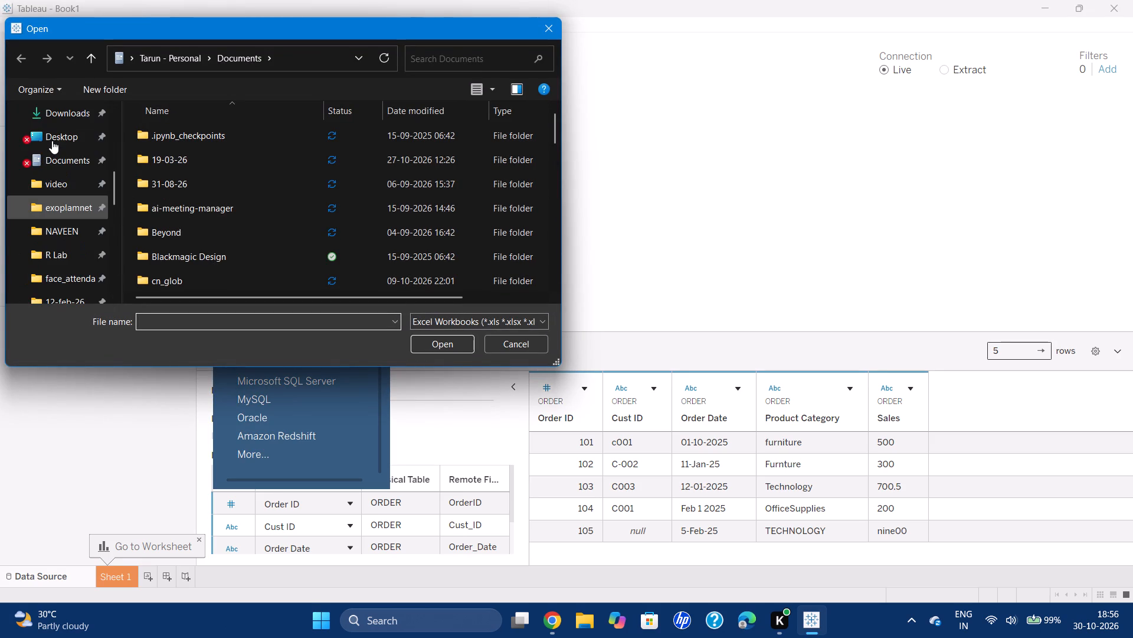
click(53, 161)
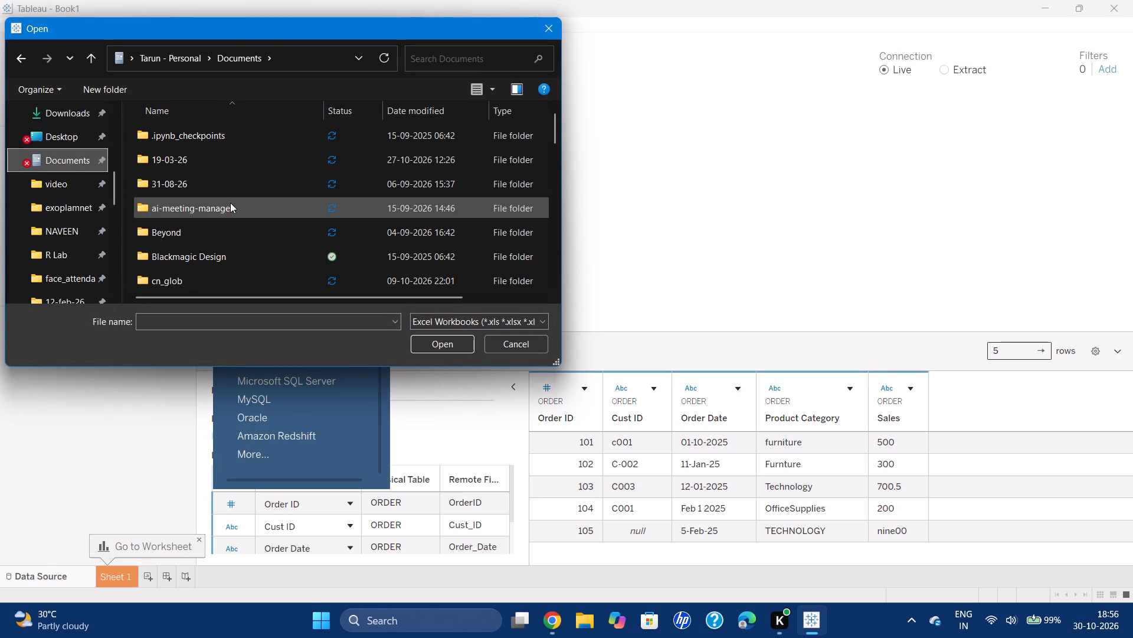
scroll(230, 203, down, 2)
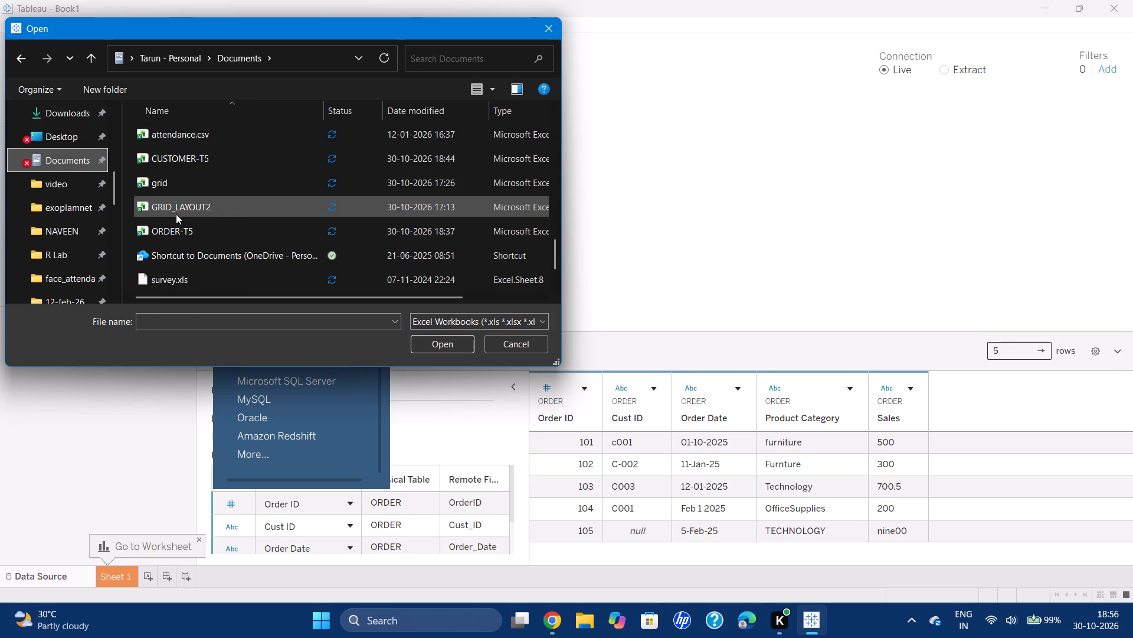
click(209, 149)
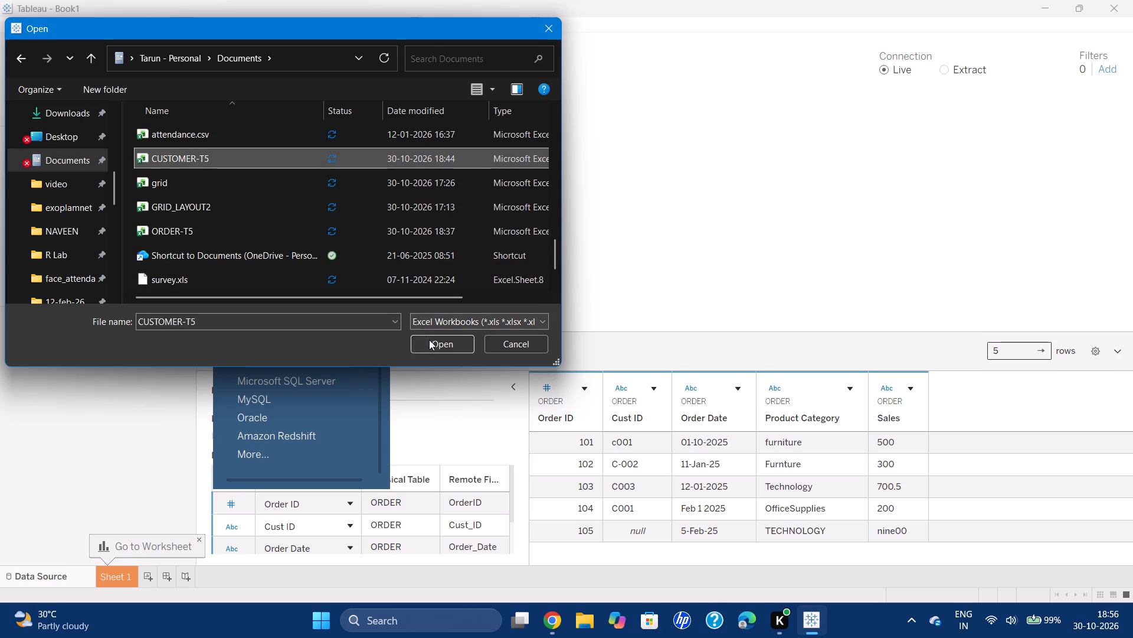
click(429, 340)
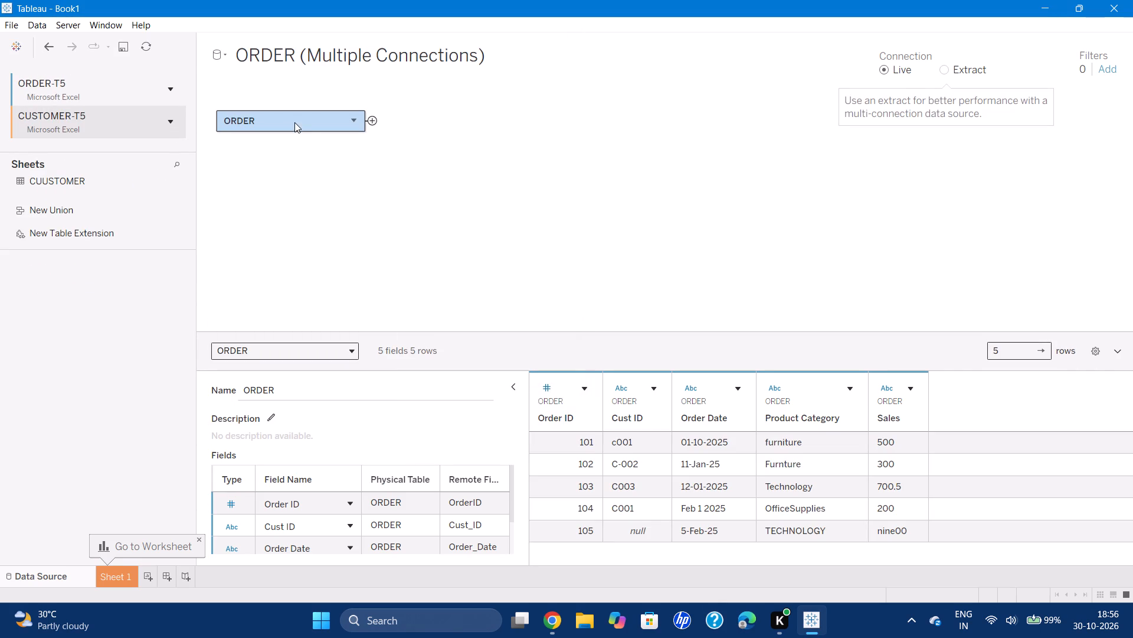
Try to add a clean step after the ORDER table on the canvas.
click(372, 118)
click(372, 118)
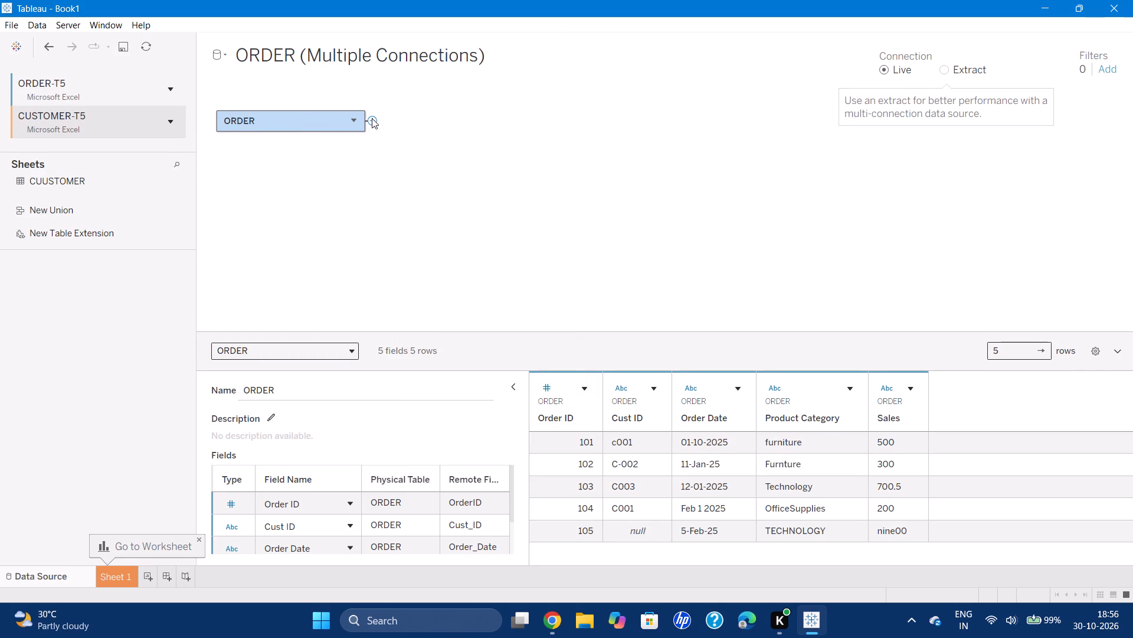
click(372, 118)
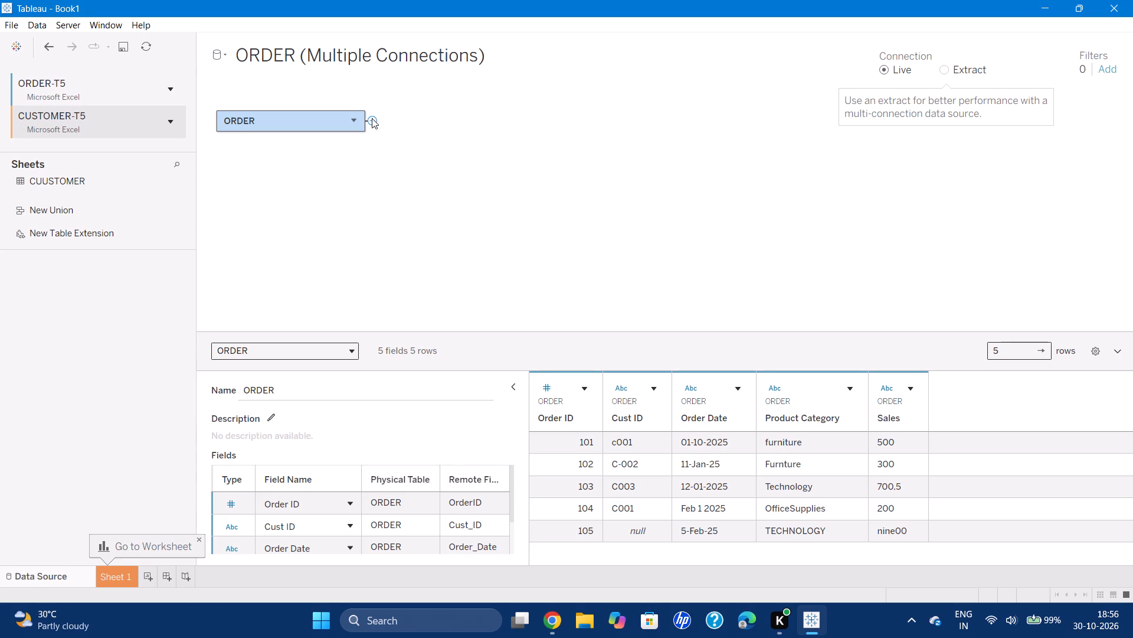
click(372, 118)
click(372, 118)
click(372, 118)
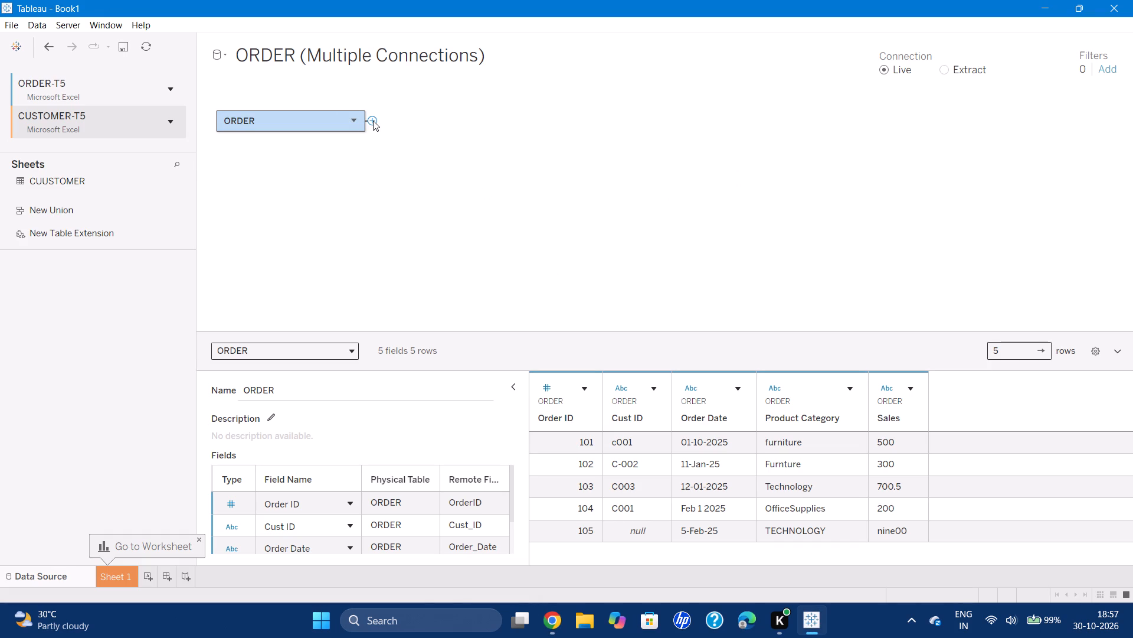
click(373, 121)
drag(300, 123, 46, 196)
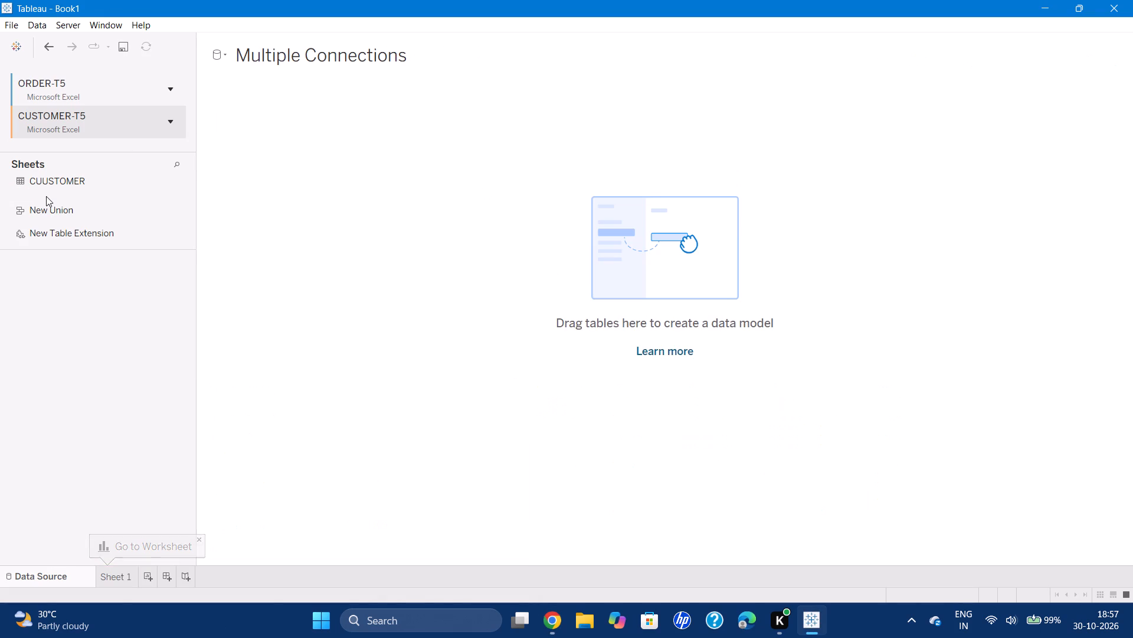
drag(79, 175, 296, 114)
Try to add a clean step after CUUSTOMER and open the table's options to look for it.
click(368, 118)
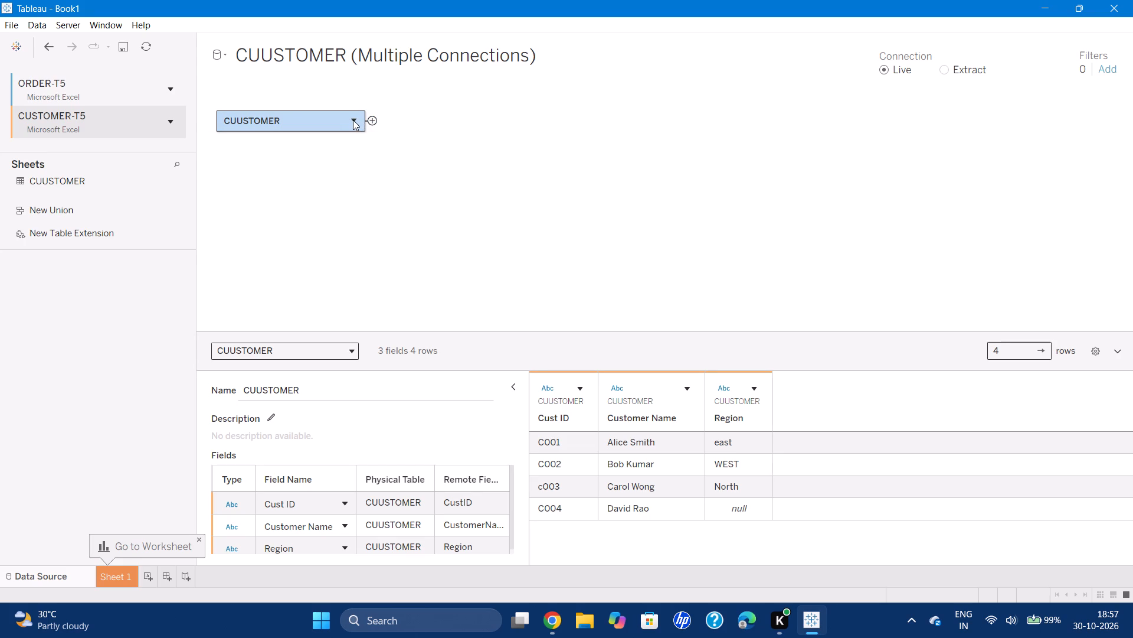
click(353, 120)
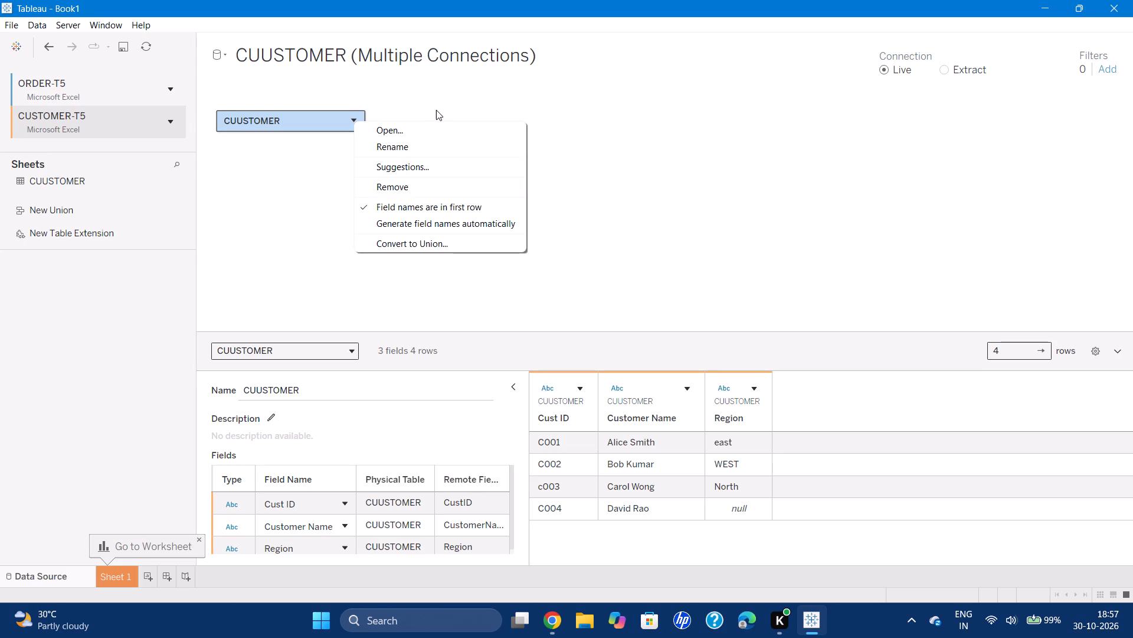